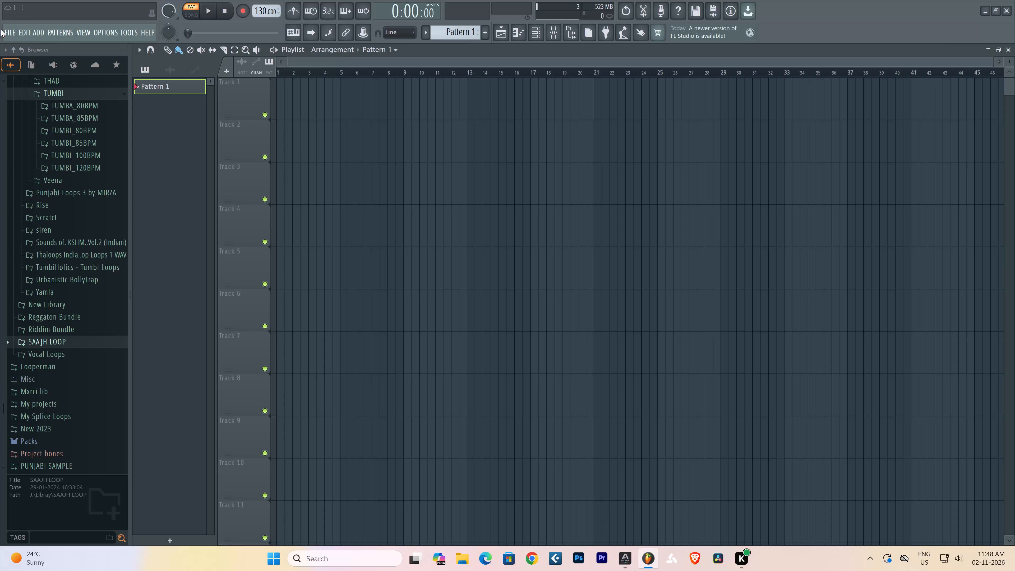
Open the recent project Daang Song.zip without saving the changes to the untitled project.
{"action": "left_click", "coordinate": [9, 30]}
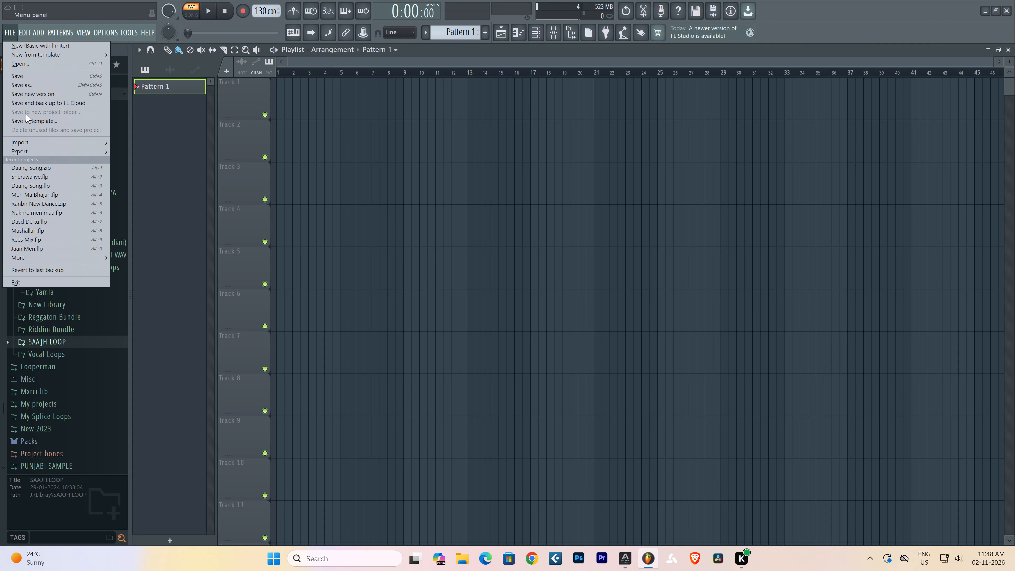
{"action": "left_click", "coordinate": [43, 167]}
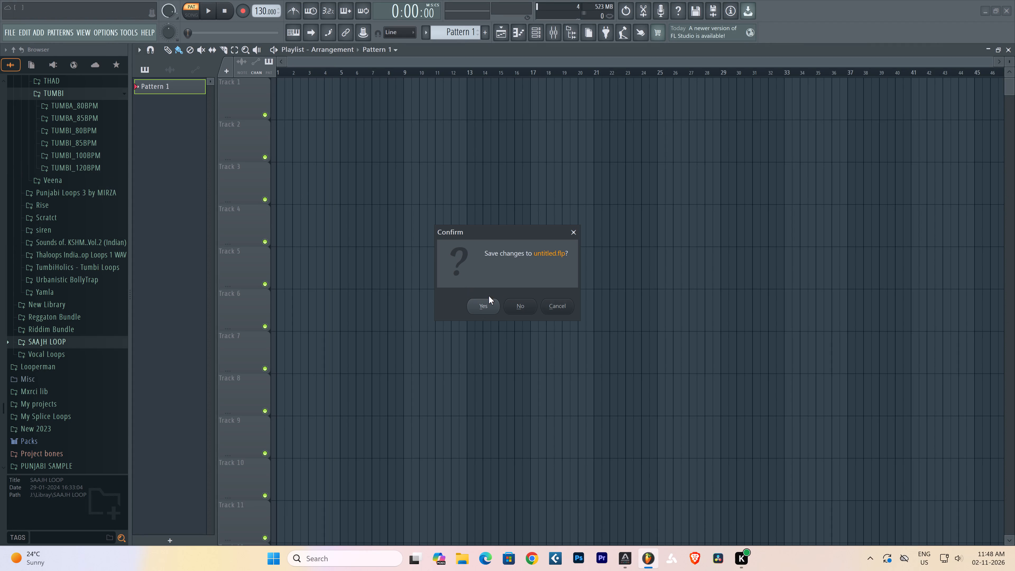
{"action": "left_click", "coordinate": [516, 302]}
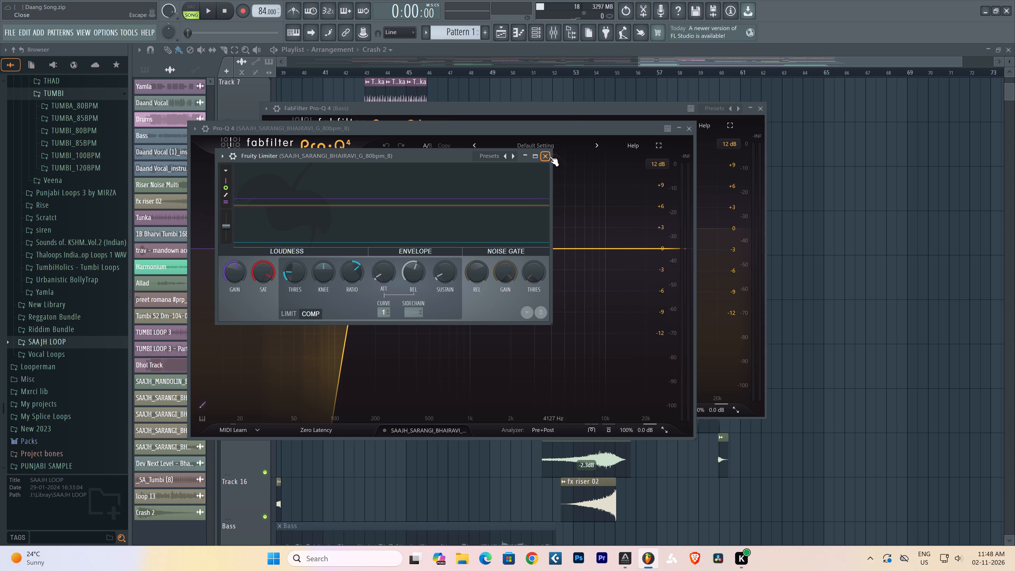
Close all open plugin windows and bring back the Playlist.
{"action": "key", "text": "F2"}
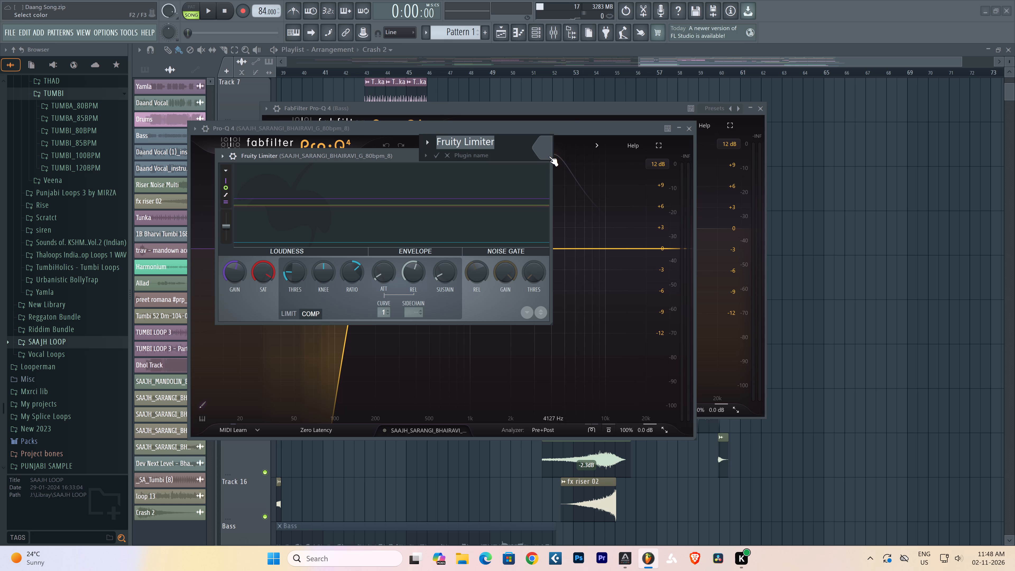
{"action": "left_click", "coordinate": [450, 156]}
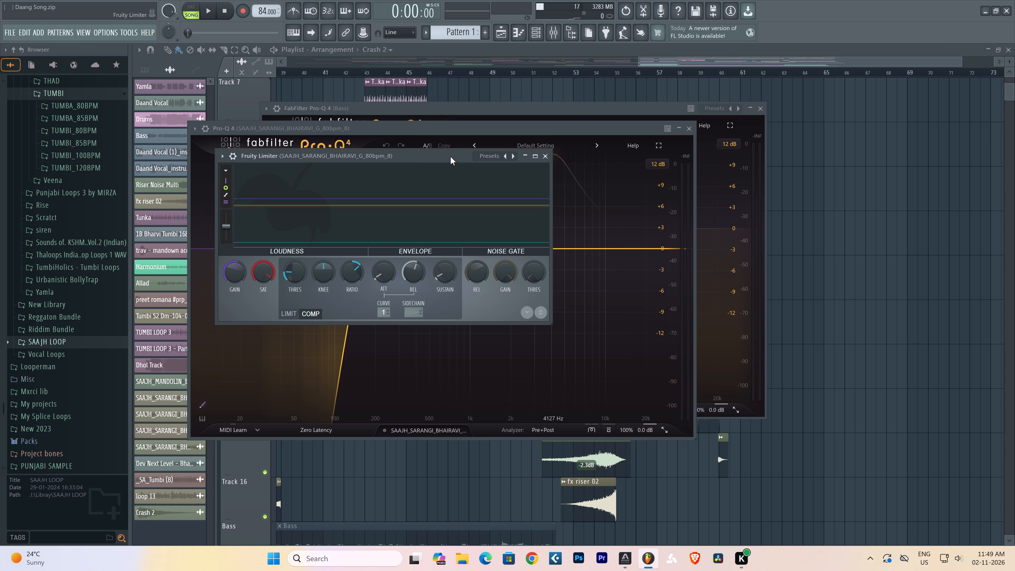
{"action": "key", "text": "F12"}
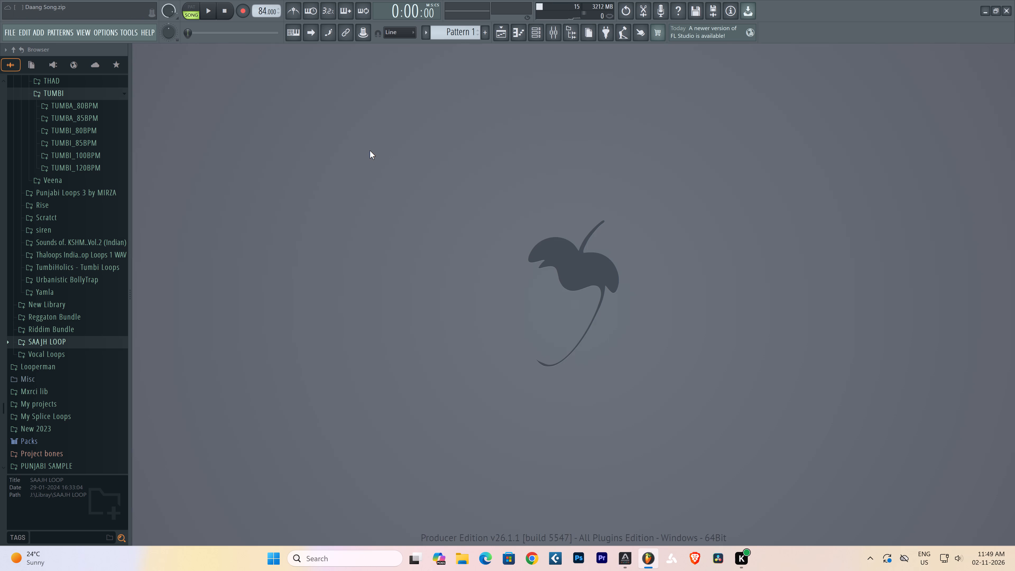
{"action": "left_click", "coordinate": [500, 35]}
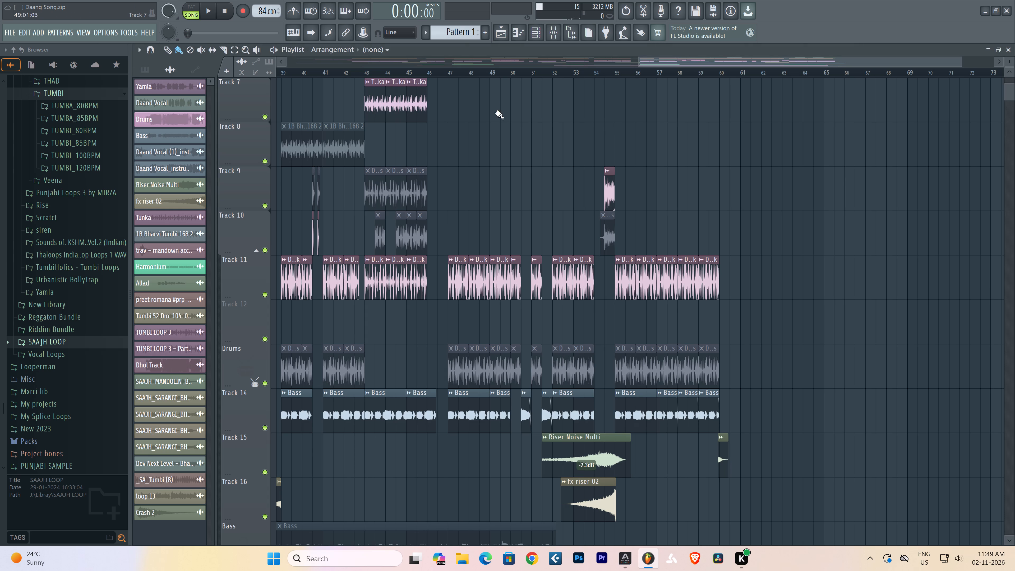
Examine the song arrangement from its opening bars, across the vocal, pattern and percussion tracks.
{"action": "scroll", "coordinate": [548, 72], "scroll_direction": "down", "scroll_amount": 1}
{"action": "scroll", "coordinate": [548, 72], "scroll_direction": "up", "scroll_amount": 1}
{"action": "scroll", "coordinate": [548, 72], "scroll_direction": "down", "scroll_amount": 1}
{"action": "scroll", "coordinate": [548, 72], "scroll_direction": "up", "scroll_amount": 1}
{"action": "scroll", "coordinate": [548, 72], "scroll_direction": "down", "scroll_amount": 2}
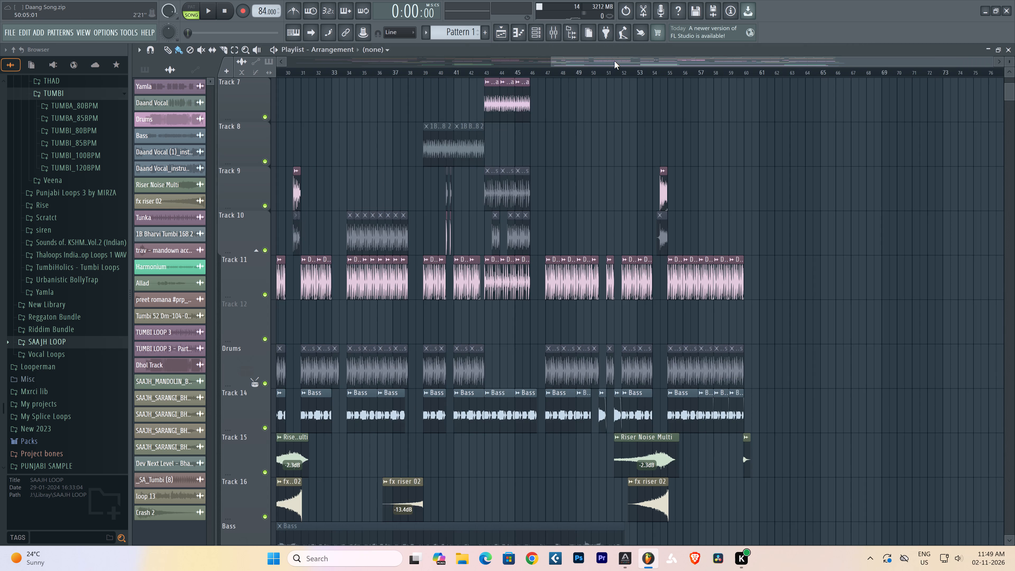
{"action": "left_click_drag", "start_coordinate": [616, 59], "coordinate": [247, 58]}
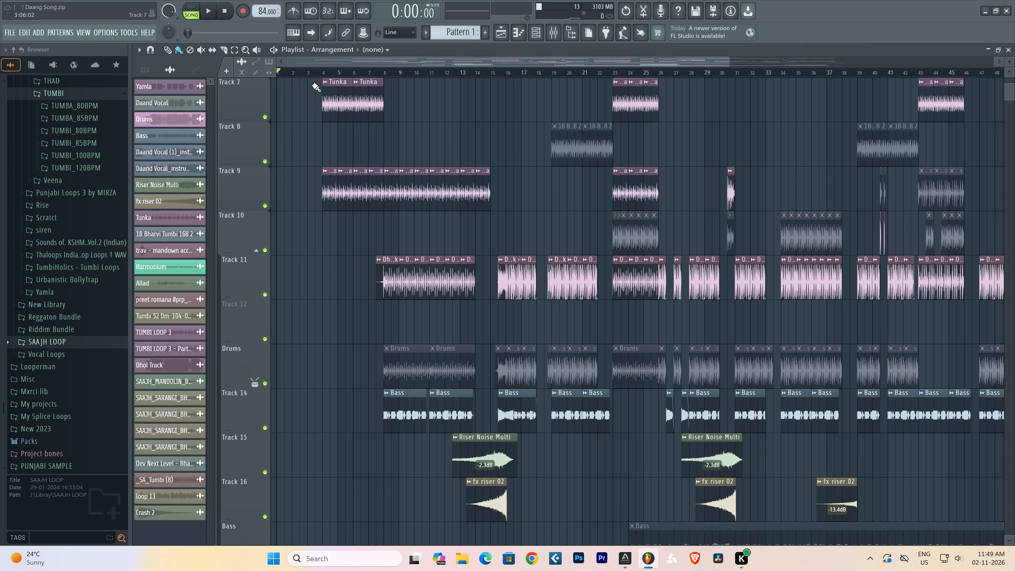
{"action": "scroll", "coordinate": [300, 71], "scroll_direction": "up", "scroll_amount": 4}
{"action": "scroll", "coordinate": [318, 150], "scroll_direction": "up", "scroll_amount": 2}
{"action": "scroll", "coordinate": [339, 172], "scroll_direction": "up", "scroll_amount": 6}
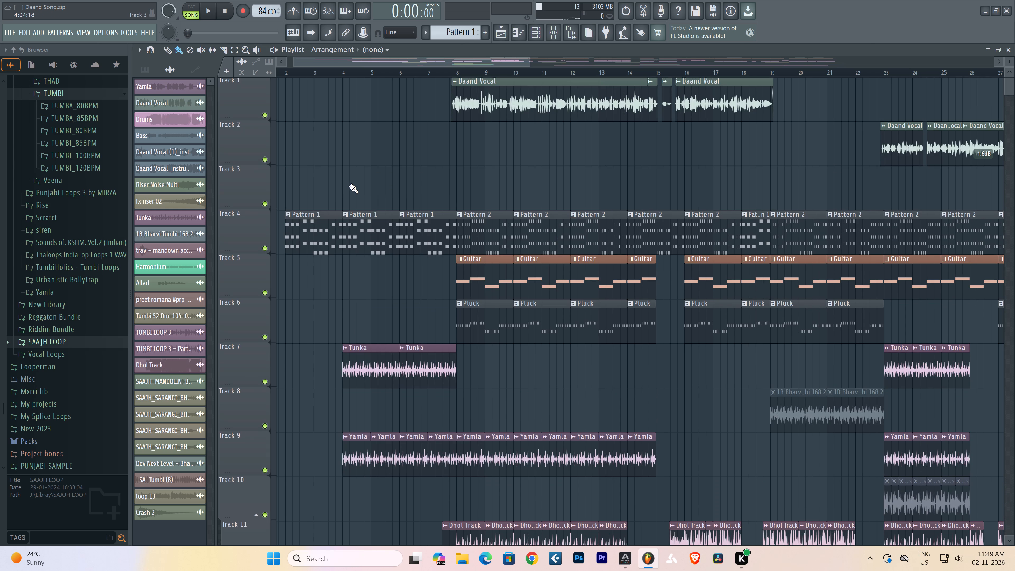
{"action": "scroll", "coordinate": [349, 186], "scroll_direction": "up", "scroll_amount": 1}
{"action": "left_click_drag", "start_coordinate": [316, 61], "coordinate": [265, 61]}
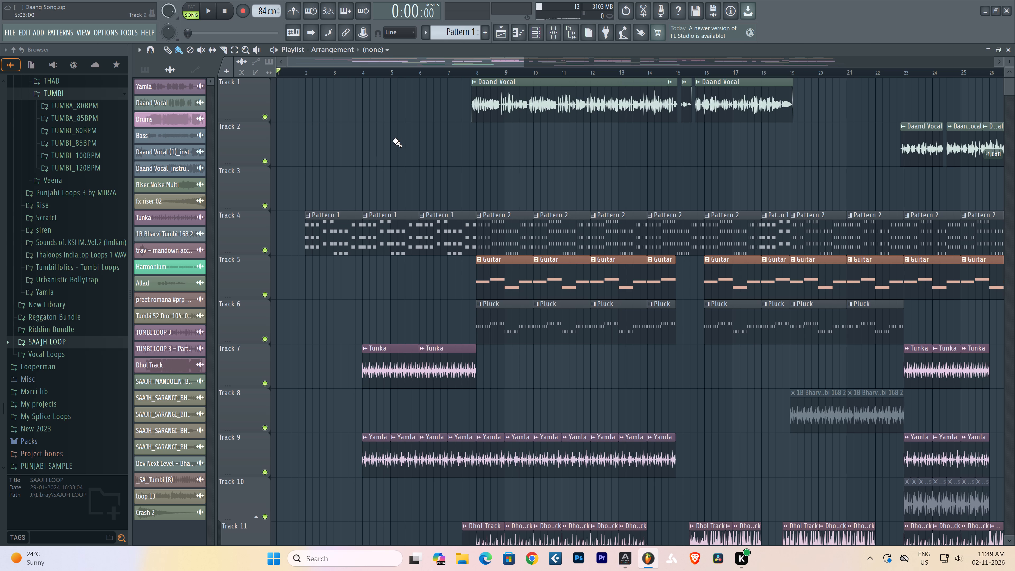
{"action": "scroll", "coordinate": [487, 128], "scroll_direction": "down", "scroll_amount": 1}
{"action": "scroll", "coordinate": [487, 128], "scroll_direction": "up", "scroll_amount": 1}
{"action": "scroll", "coordinate": [487, 128], "scroll_direction": "down", "scroll_amount": 2}
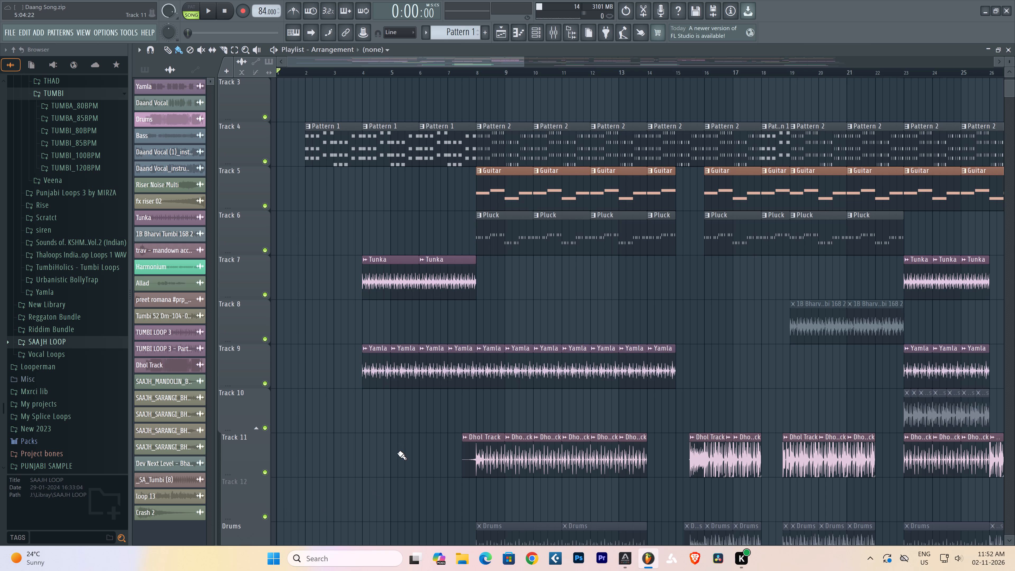
Add Daang Vocal For Tune Hogyi 01 and 02 from the Daang folder's Mixdown subfolder to playlist Tracks 2 and 3.
{"action": "left_click", "coordinate": [463, 560]}
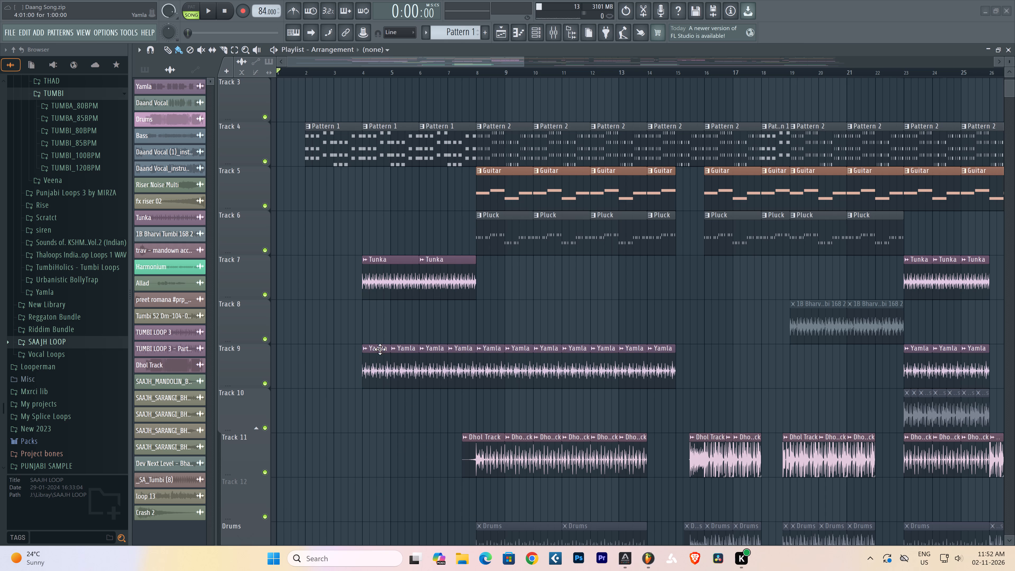
{"action": "left_click", "coordinate": [458, 570]}
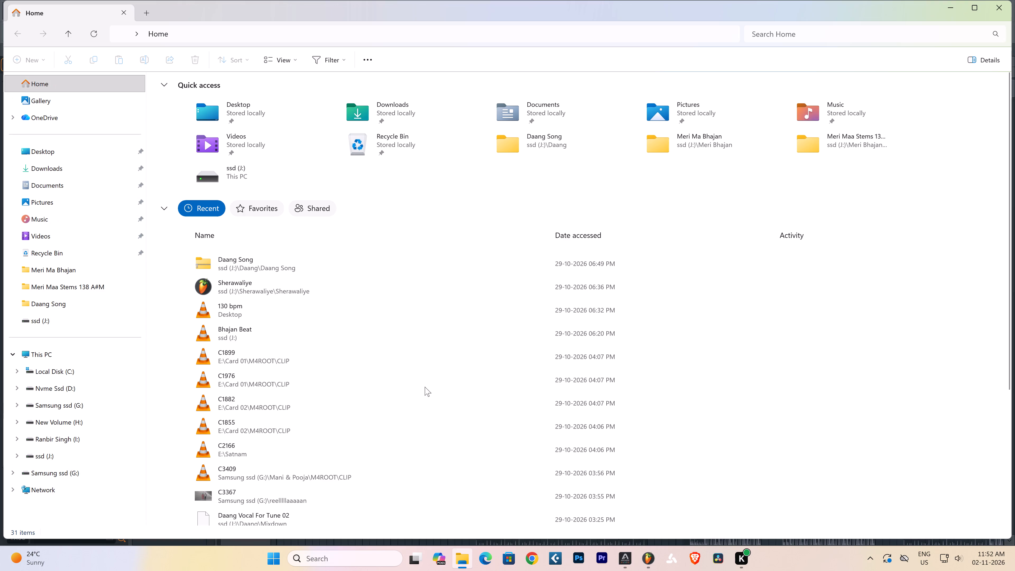
{"action": "double_click", "coordinate": [551, 140]}
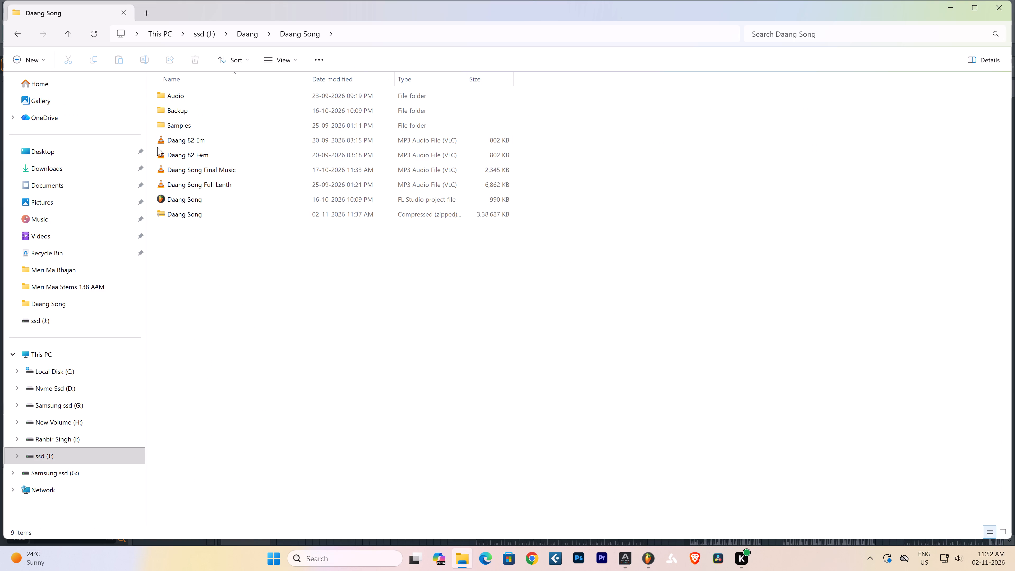
{"action": "left_click", "coordinate": [67, 33]}
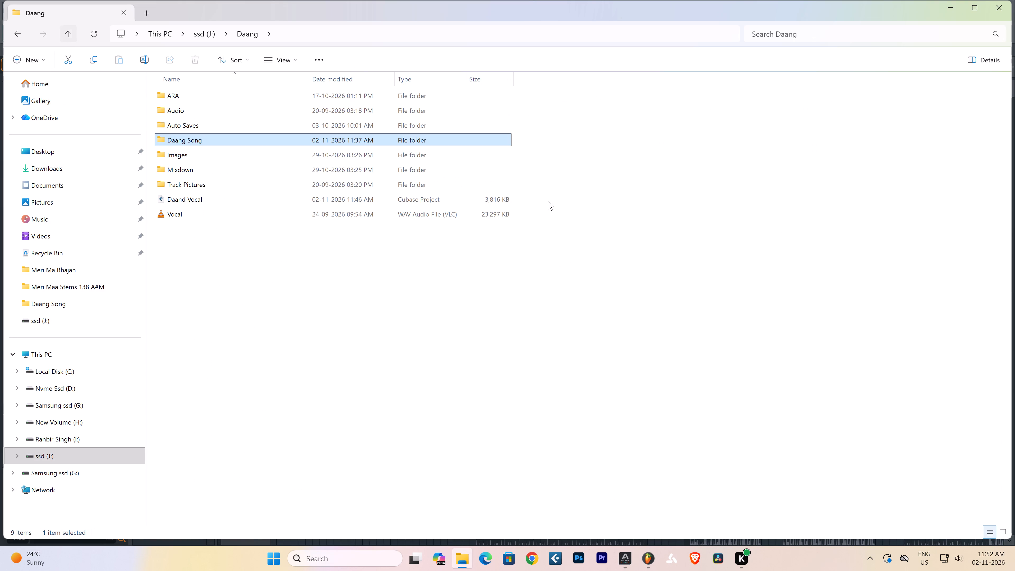
{"action": "double_click", "coordinate": [200, 165]}
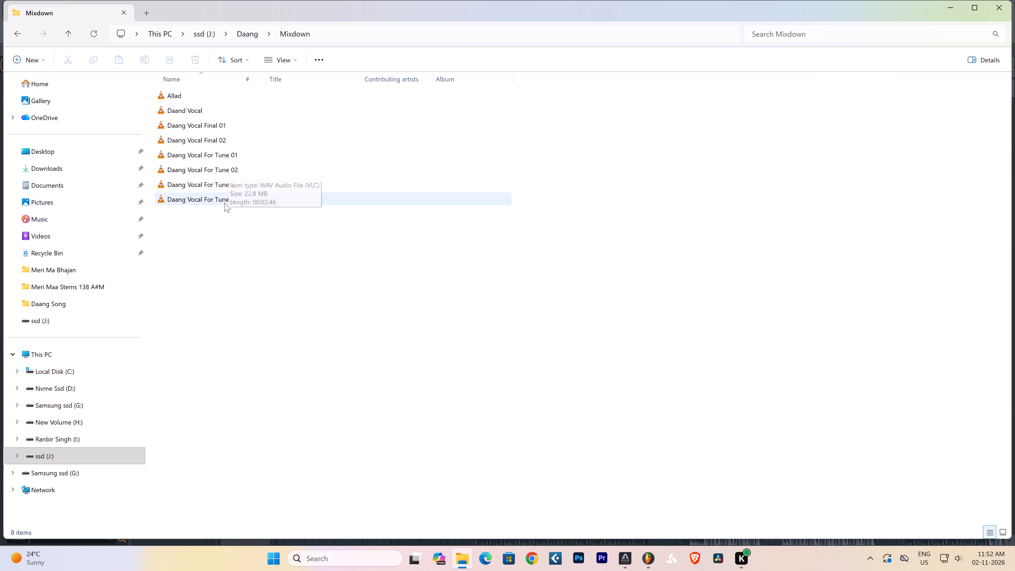
{"action": "left_click_drag", "start_coordinate": [218, 215], "coordinate": [211, 184]}
{"action": "left_click_drag", "start_coordinate": [212, 186], "coordinate": [482, 367]}
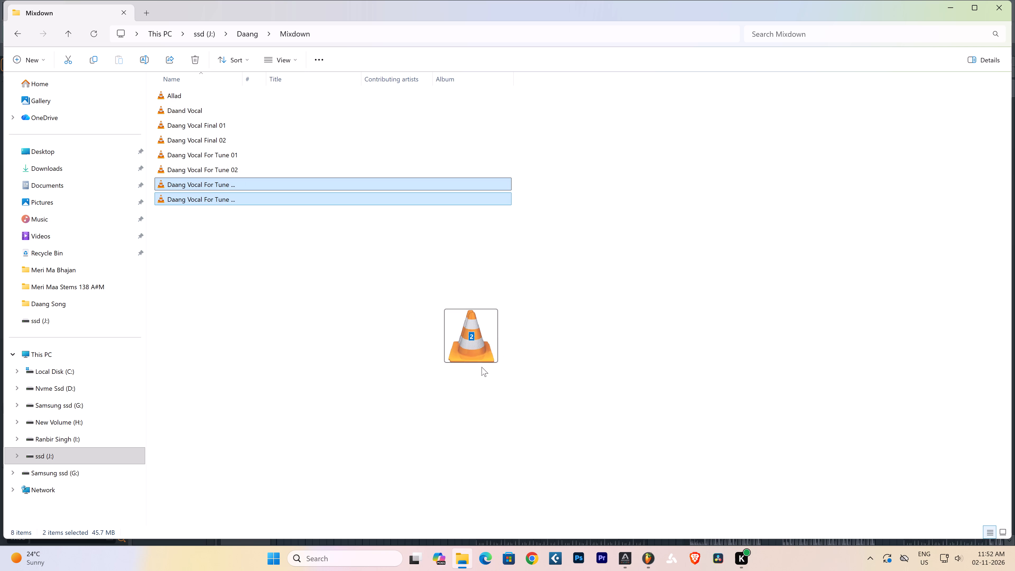
{"action": "left_click_drag", "start_coordinate": [482, 367], "coordinate": [652, 564]}
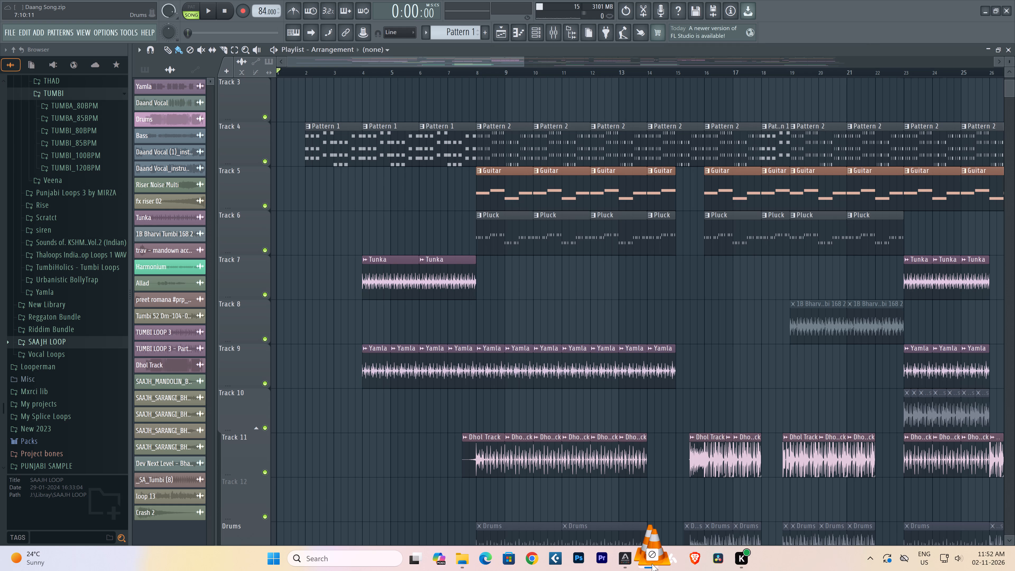
{"action": "left_click_drag", "start_coordinate": [652, 564], "coordinate": [314, 115]}
Insert two empty tracks above the Daand Vocal track at the head of the playlist.
{"action": "scroll", "coordinate": [401, 240], "scroll_direction": "up", "scroll_amount": 8}
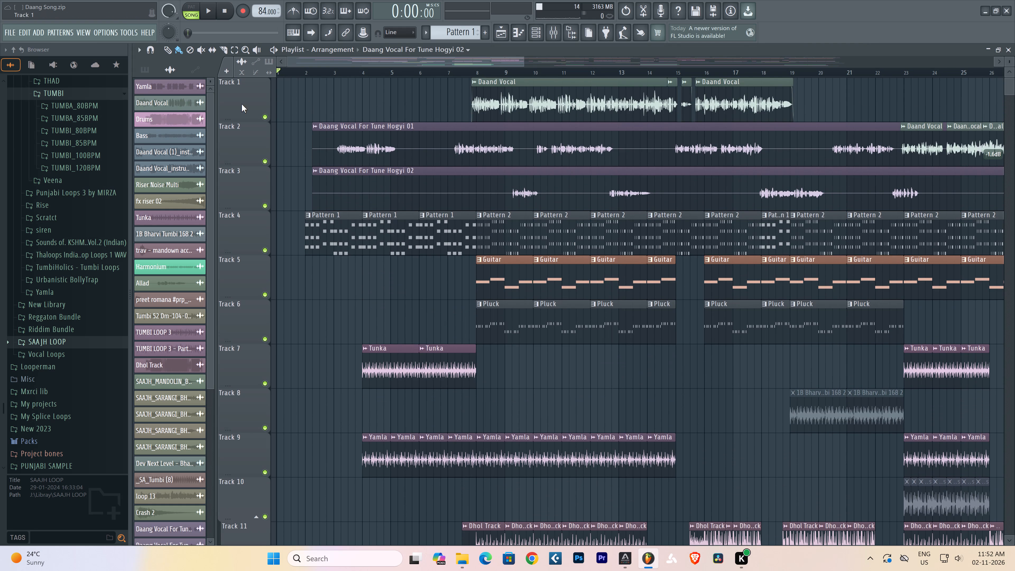
{"action": "right_click", "coordinate": [239, 104]}
{"action": "left_click", "coordinate": [279, 302]}
{"action": "right_click", "coordinate": [248, 143]}
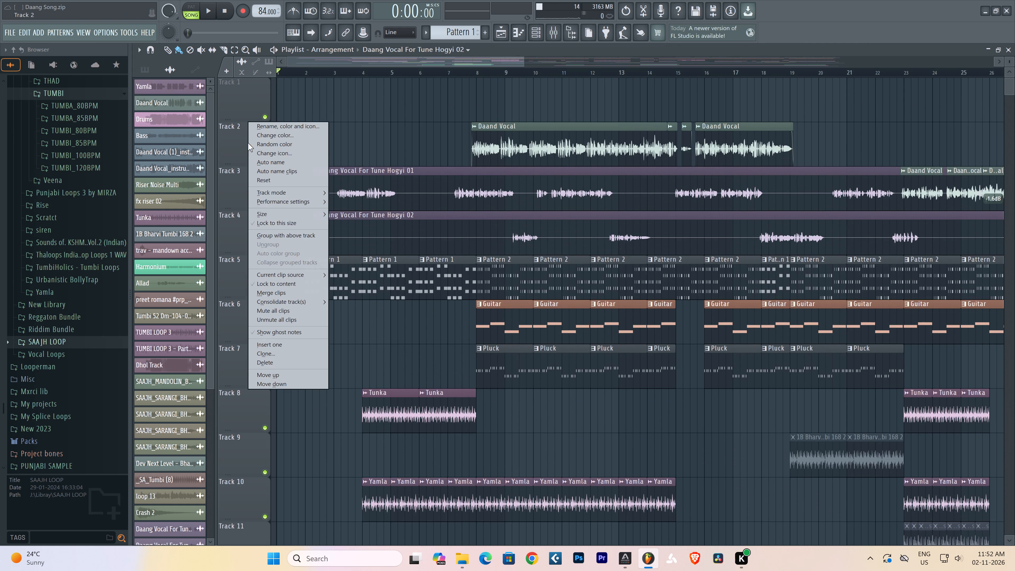
{"action": "left_click", "coordinate": [286, 342]}
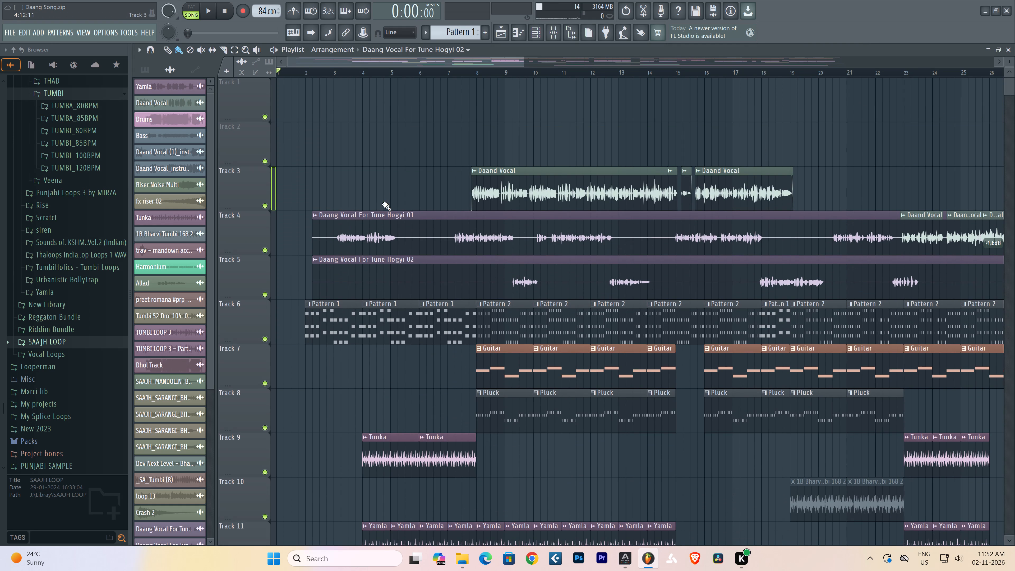
Move the Hogyi 01 and Hogyi 02 vocal clips together onto Tracks 1 and 2, starting at bar 2.
{"action": "left_click_drag", "start_coordinate": [382, 203], "coordinate": [360, 273]}
{"action": "left_click_drag", "start_coordinate": [397, 206], "coordinate": [375, 273], "text": "ctrl"}
{"action": "left_click_drag", "start_coordinate": [379, 227], "coordinate": [374, 98]}
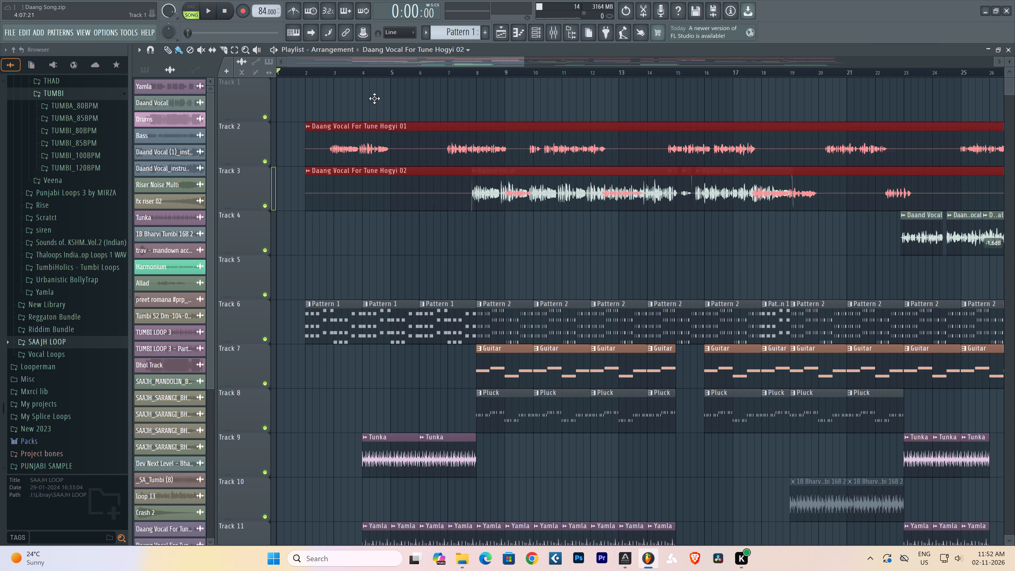
{"action": "left_click_drag", "start_coordinate": [374, 98], "coordinate": [374, 77]}
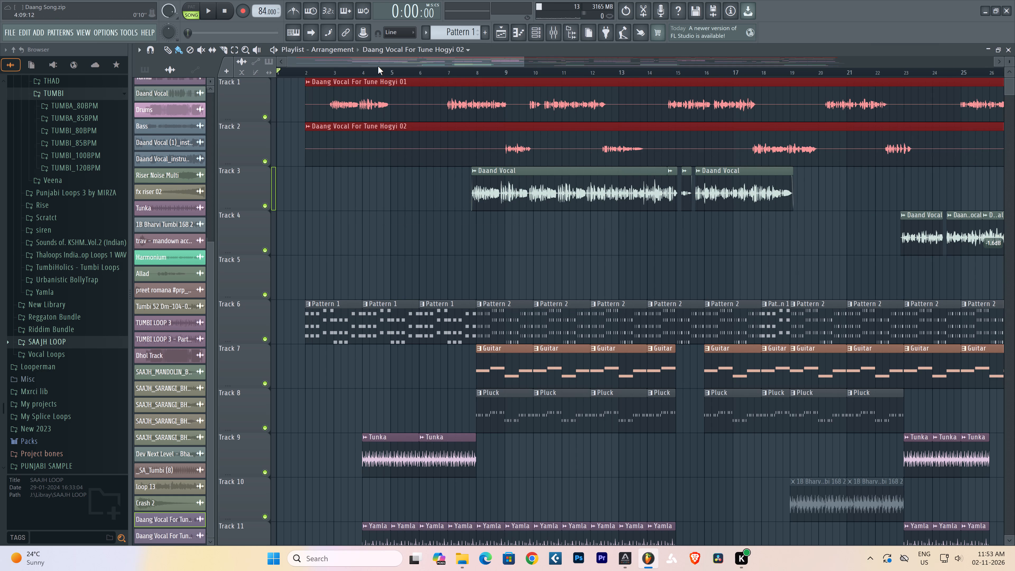
Reorder the playlist by moving the main Daand Vocal track from Track 3 up to Track 1.
{"action": "scroll", "coordinate": [378, 66], "scroll_direction": "down", "scroll_amount": 8, "text": "alt"}
{"action": "scroll", "coordinate": [383, 70], "scroll_direction": "up", "scroll_amount": 2, "text": "alt"}
{"action": "scroll", "coordinate": [383, 70], "scroll_direction": "down", "scroll_amount": 4}
{"action": "scroll", "coordinate": [383, 70], "scroll_direction": "up", "scroll_amount": 1}
{"action": "scroll", "coordinate": [383, 70], "scroll_direction": "down", "scroll_amount": 4}
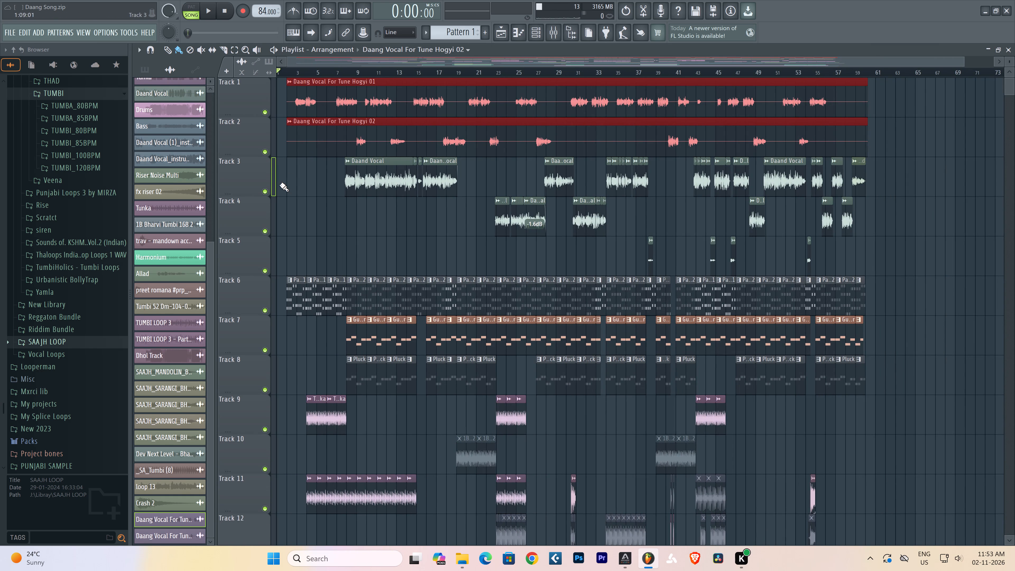
{"action": "right_click", "coordinate": [272, 214]}
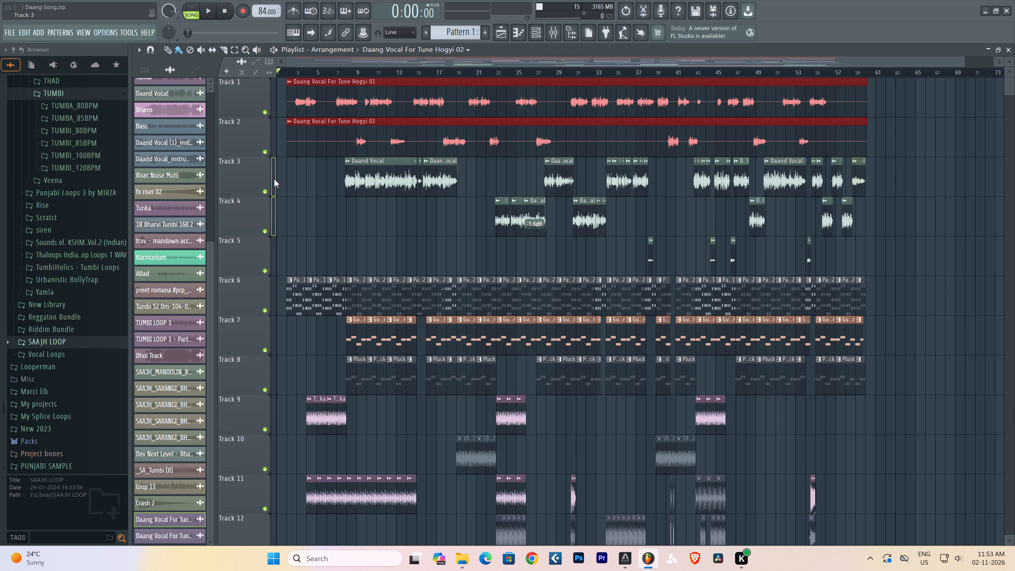
{"action": "left_click", "coordinate": [274, 178]}
{"action": "scroll", "coordinate": [274, 178], "scroll_direction": "up", "scroll_amount": 1, "text": "shift"}
{"action": "scroll", "coordinate": [274, 137], "scroll_direction": "up", "scroll_amount": 1, "text": "shift"}
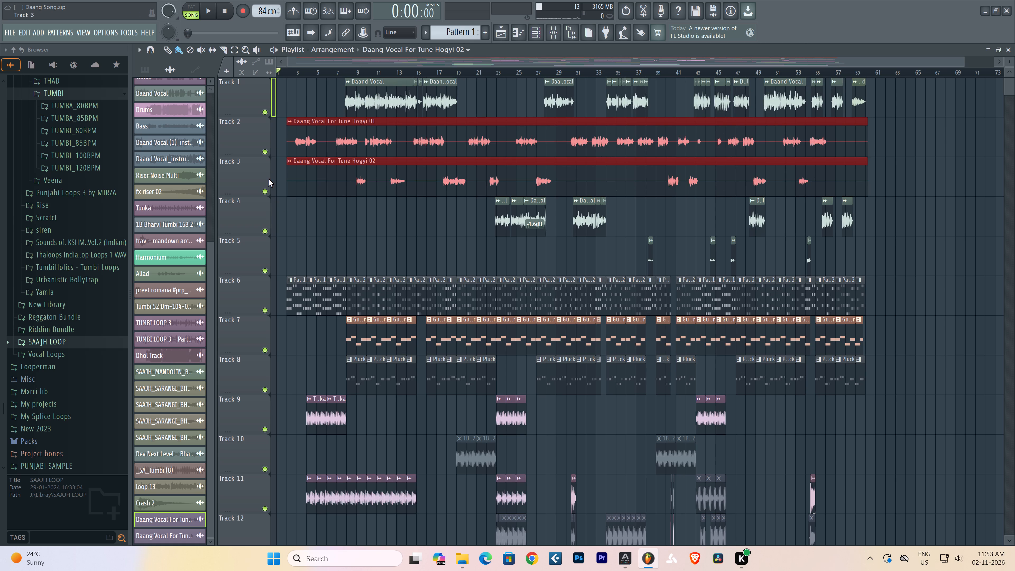
Move the other two Daand Vocal tracks up to Tracks 2 and 3, above both Hogyi clips, and deselect the clips.
{"action": "left_click", "coordinate": [273, 224]}
{"action": "scroll", "coordinate": [274, 224], "scroll_direction": "up", "scroll_amount": 2, "text": "shift"}
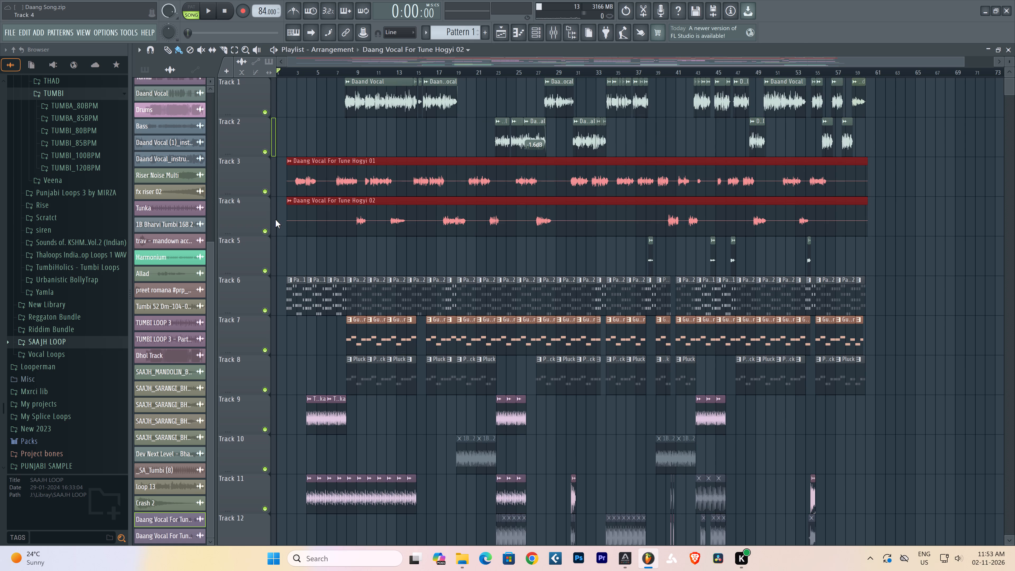
{"action": "left_click", "coordinate": [272, 259]}
{"action": "scroll", "coordinate": [273, 258], "scroll_direction": "up", "scroll_amount": 1, "text": "shift"}
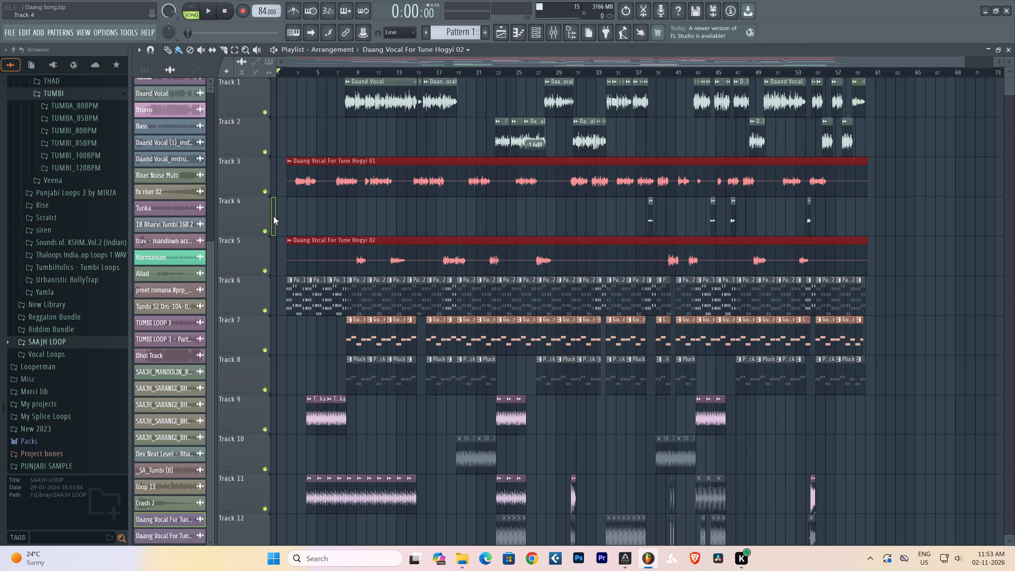
{"action": "scroll", "coordinate": [273, 216], "scroll_direction": "up", "scroll_amount": 1, "text": "shift"}
{"action": "right_click", "coordinate": [381, 165]}
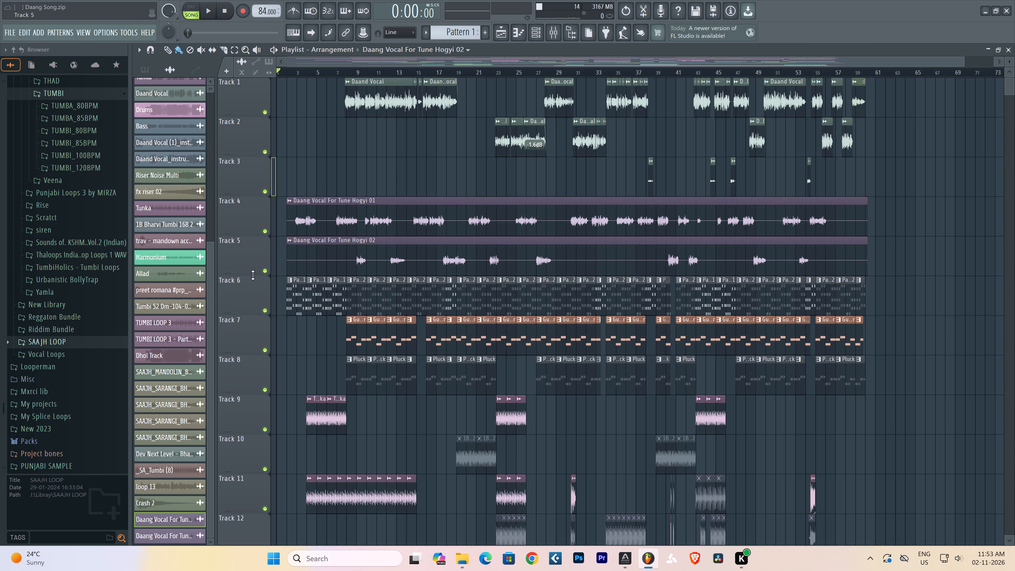
Insert an empty track at Track 5 and move the Hogyi 02 track back above it.
{"action": "right_click", "coordinate": [255, 261]}
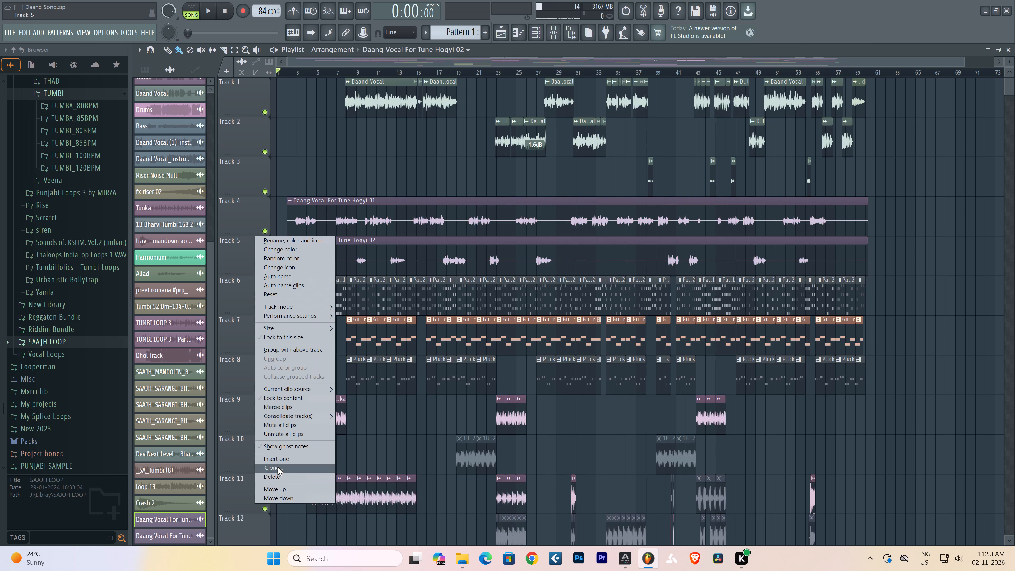
{"action": "left_click", "coordinate": [281, 460]}
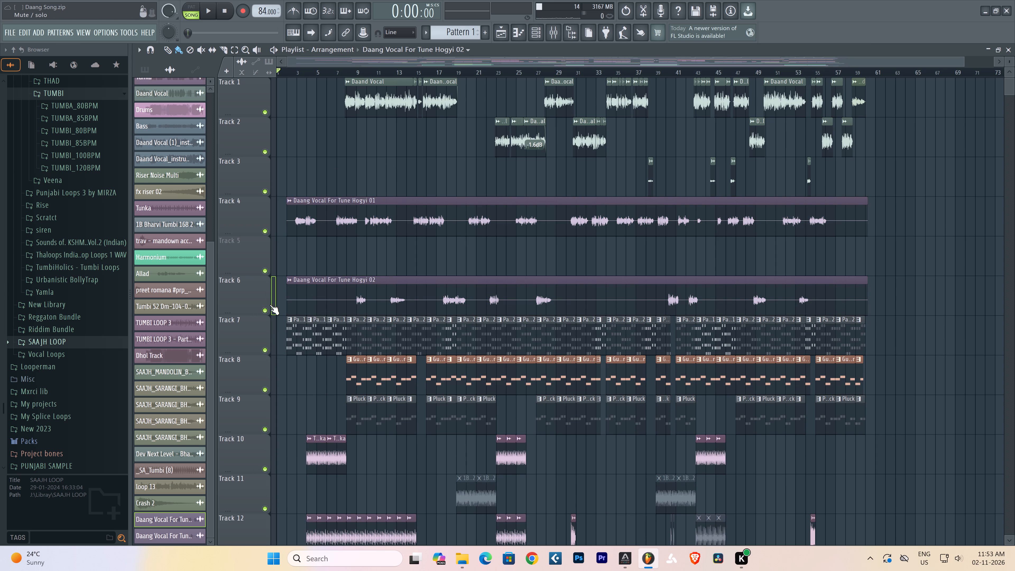
{"action": "scroll", "coordinate": [270, 305], "scroll_direction": "up", "scroll_amount": 1, "text": "shift"}
Set the playback position to the start of bar 2.
{"action": "left_click", "coordinate": [287, 72]}
Check the Daand Vocal clip's mixer routing and route the Hogyi 01 clip to the same mixer track, 14.
{"action": "scroll", "coordinate": [286, 72], "scroll_direction": "up", "scroll_amount": 2}
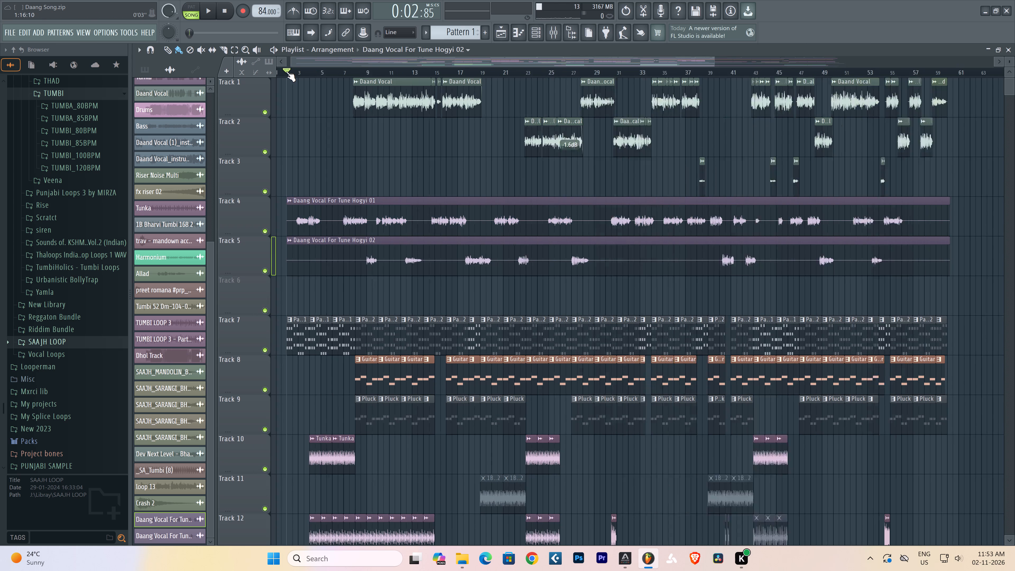
{"action": "scroll", "coordinate": [286, 71], "scroll_direction": "up", "scroll_amount": 6}
{"action": "double_click", "coordinate": [508, 94]}
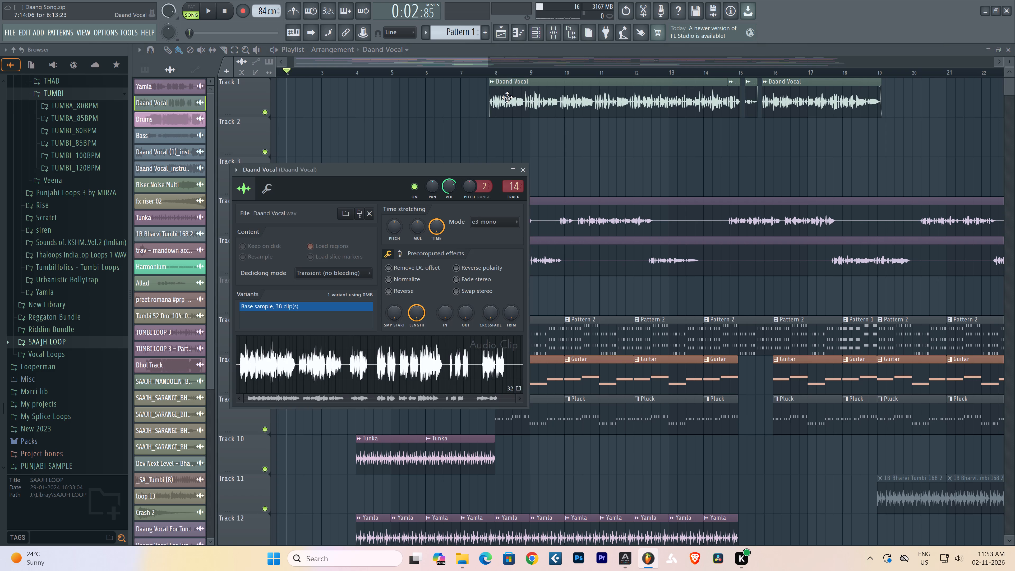
{"action": "right_click", "coordinate": [534, 136]}
{"action": "double_click", "coordinate": [488, 216]}
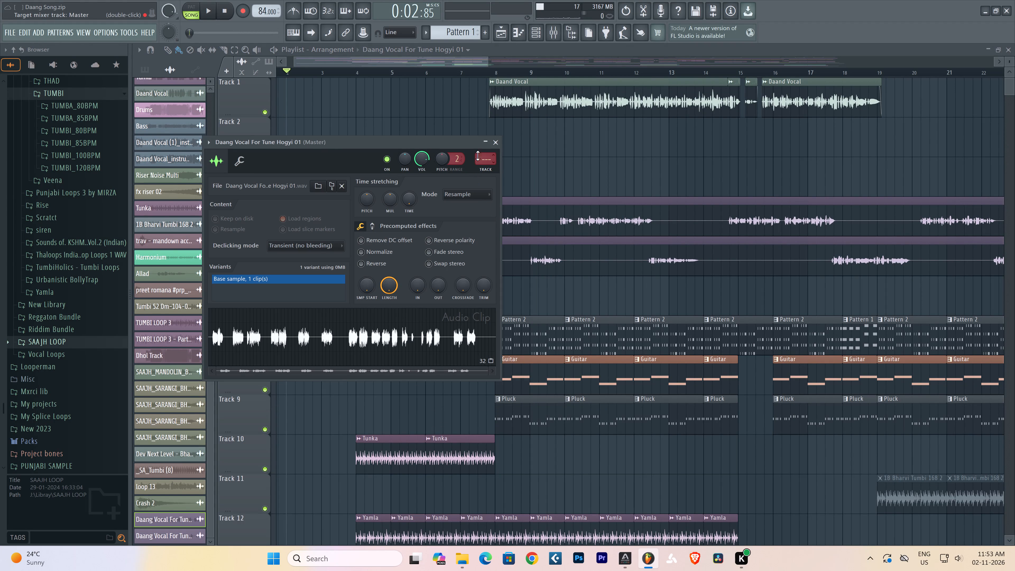
{"action": "left_click_drag", "start_coordinate": [478, 155], "coordinate": [481, 106]}
Route the Hogyi 02 clip to the Daand Vocal's mixer track and close its channel settings.
{"action": "double_click", "coordinate": [536, 248]}
{"action": "left_click_drag", "start_coordinate": [500, 171], "coordinate": [500, 143]}
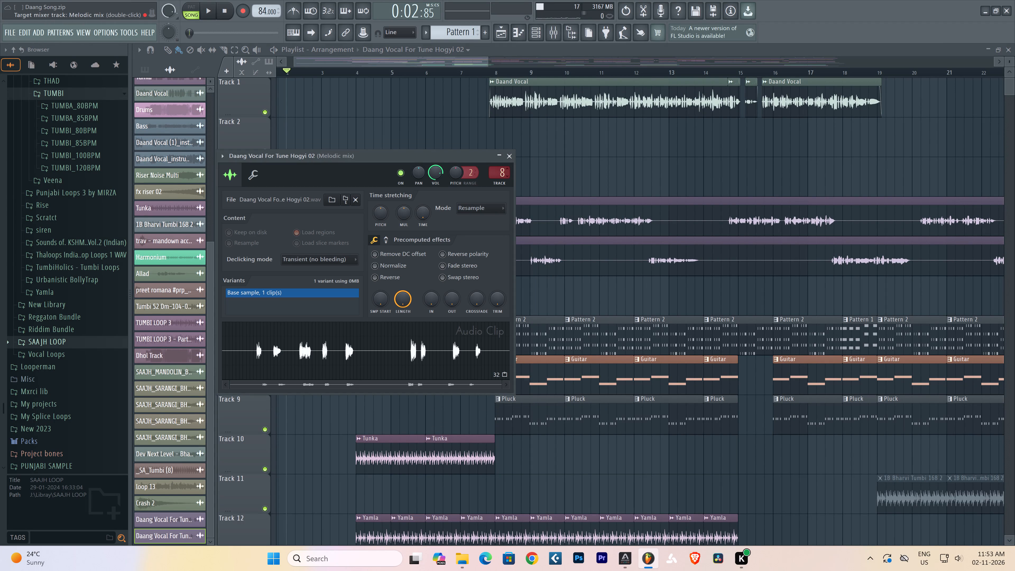
{"action": "left_click_drag", "start_coordinate": [500, 143], "coordinate": [500, 128]}
{"action": "left_click", "coordinate": [500, 164]}
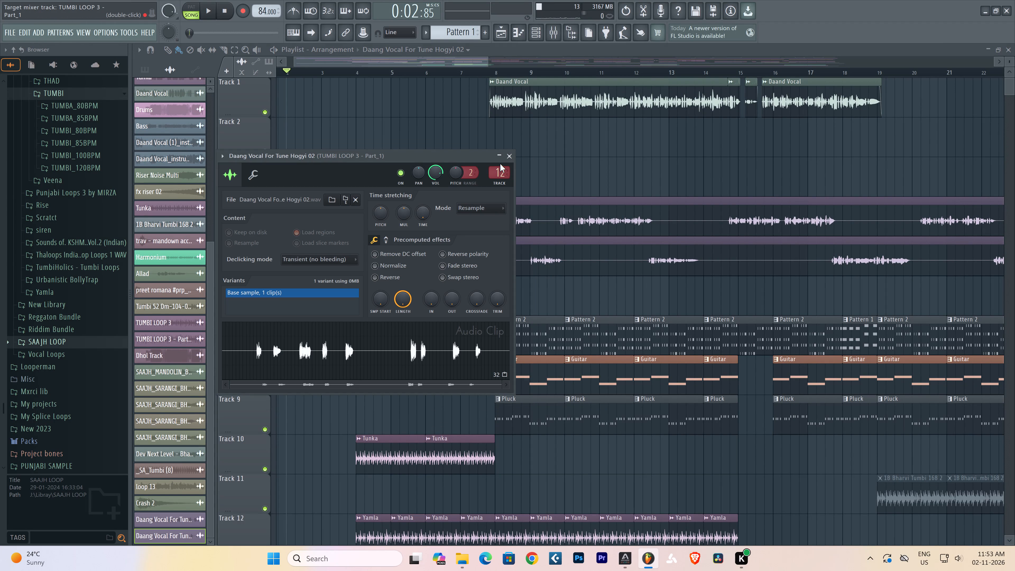
{"action": "scroll", "coordinate": [499, 173], "scroll_direction": "up", "scroll_amount": 2}
{"action": "right_click", "coordinate": [554, 165]}
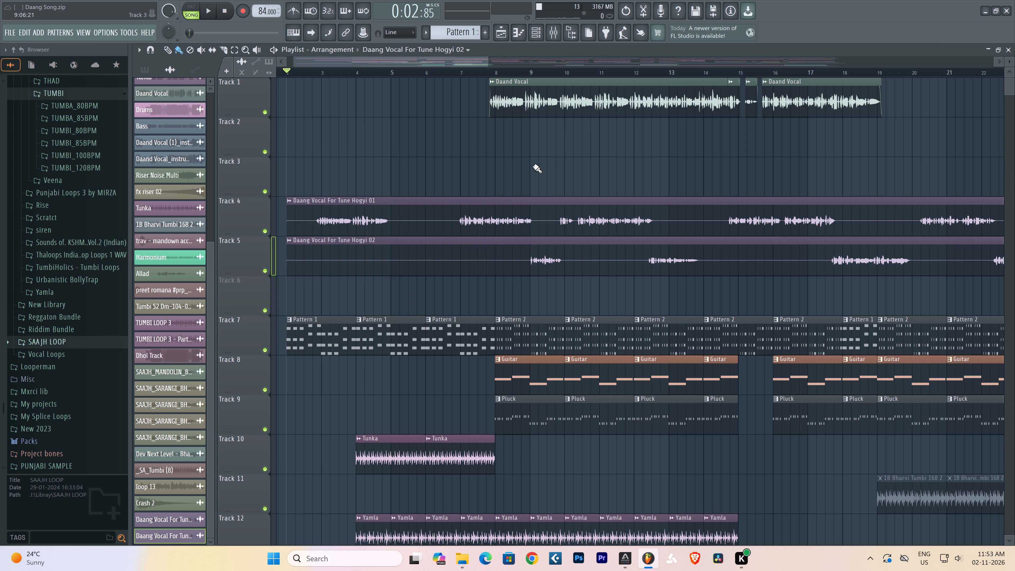
Move both Hogyi clips together to start at about bar 7, aligning Hogyi 01's first phrase with the Daand Vocal's first phrase.
{"action": "left_click_drag", "start_coordinate": [498, 196], "coordinate": [459, 266], "text": "ctrl"}
{"action": "left_click_drag", "start_coordinate": [414, 231], "coordinate": [592, 213]}
{"action": "double_click", "coordinate": [591, 213]}
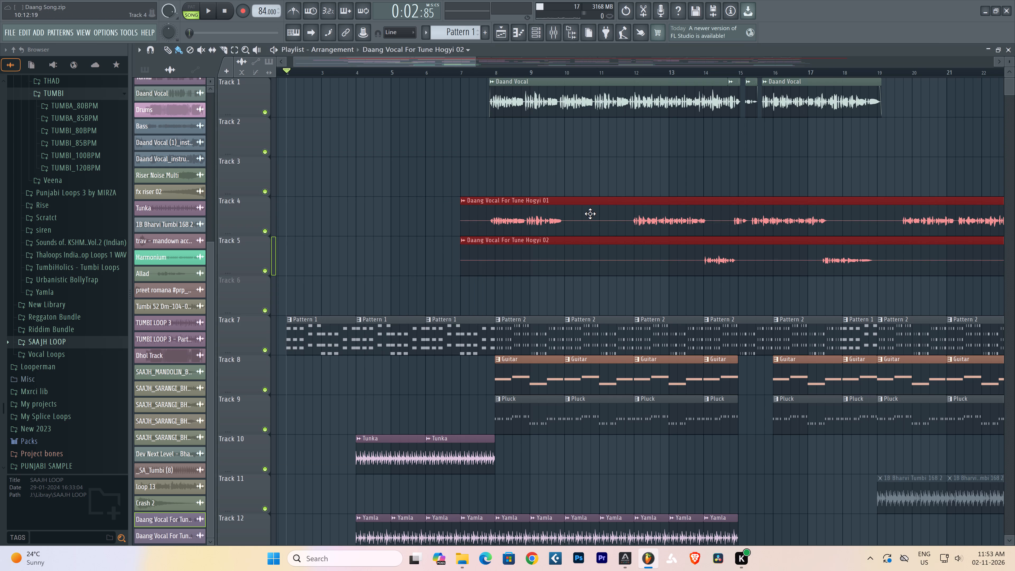
{"action": "left_click", "coordinate": [484, 74]}
{"action": "scroll", "coordinate": [497, 74], "scroll_direction": "up", "scroll_amount": 4}
{"action": "scroll", "coordinate": [499, 73], "scroll_direction": "down", "scroll_amount": 1}
{"action": "scroll", "coordinate": [499, 73], "scroll_direction": "up", "scroll_amount": 7}
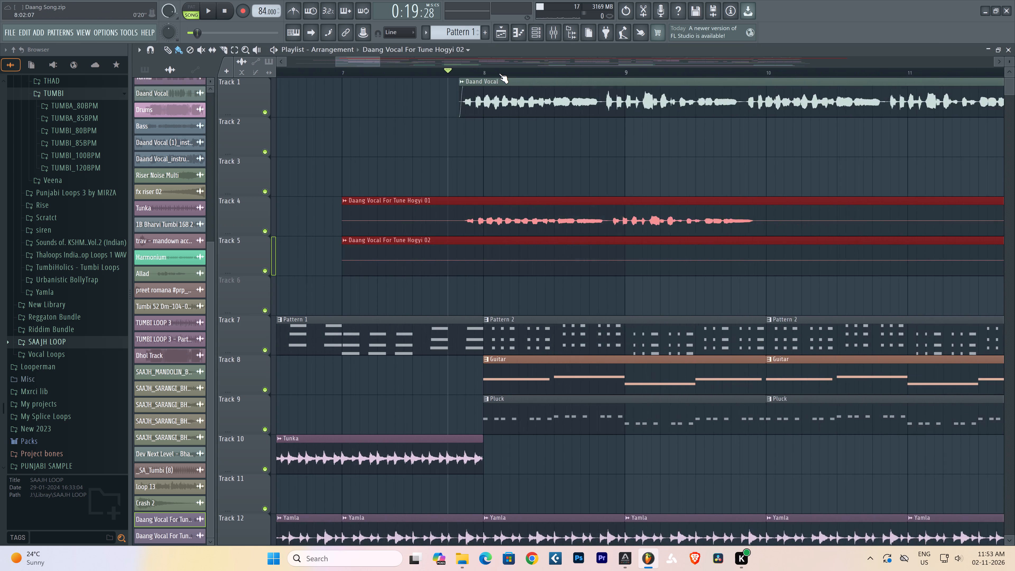
{"action": "scroll", "coordinate": [499, 73], "scroll_direction": "up", "scroll_amount": 6}
{"action": "left_click_drag", "start_coordinate": [521, 217], "coordinate": [510, 219]}
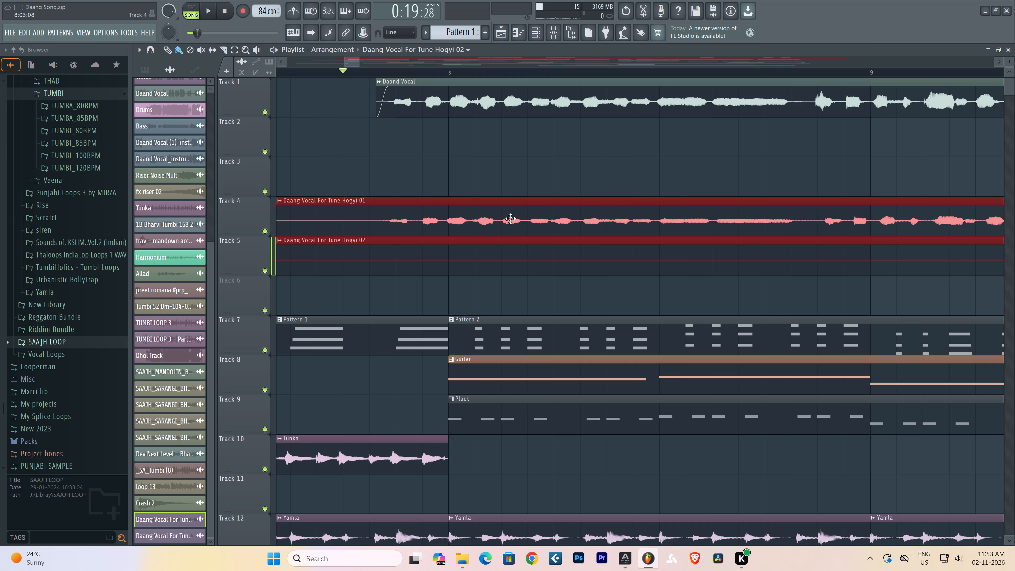
{"action": "left_click_drag", "start_coordinate": [510, 219], "coordinate": [511, 218]}
Mute the Daand Vocal on Track 1, deselect the clips and play the song from just before bar 8.
{"action": "key", "text": "space"}
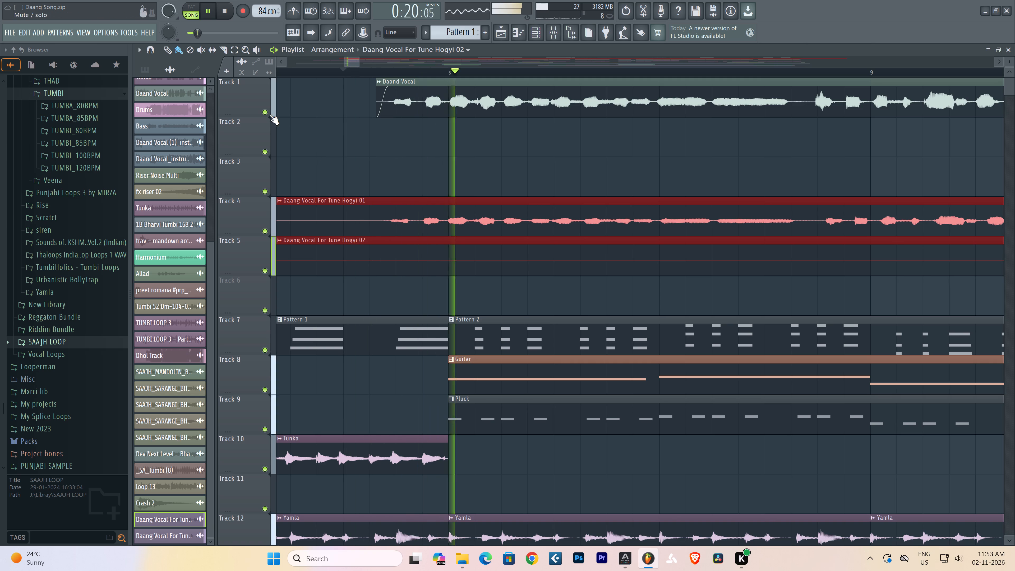
{"action": "left_click", "coordinate": [262, 112]}
{"action": "right_click", "coordinate": [349, 144]}
{"action": "scroll", "coordinate": [372, 71], "scroll_direction": "down", "scroll_amount": 3}
{"action": "left_click", "coordinate": [372, 71]}
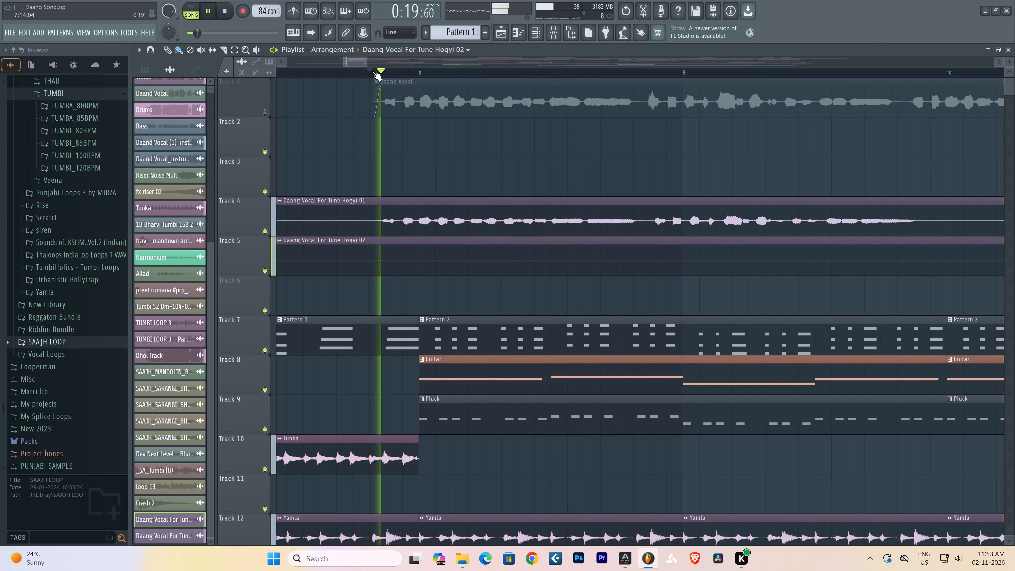
Stop playback and add Auto-Tune Pro to slot 3 of the Daand Vocal mixer track.
{"action": "left_click", "coordinate": [550, 36]}
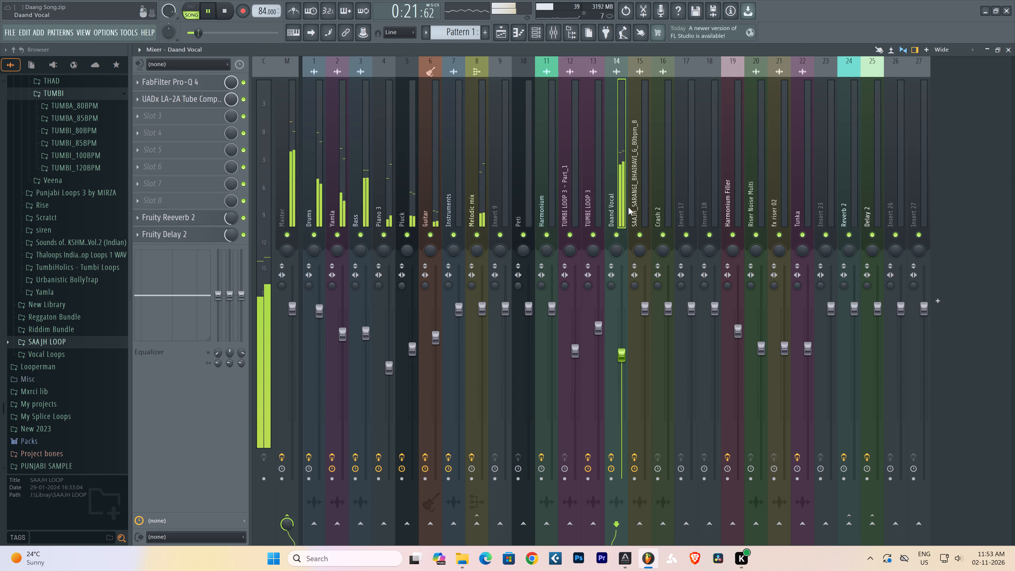
{"action": "left_click_drag", "start_coordinate": [628, 207], "coordinate": [625, 207]}
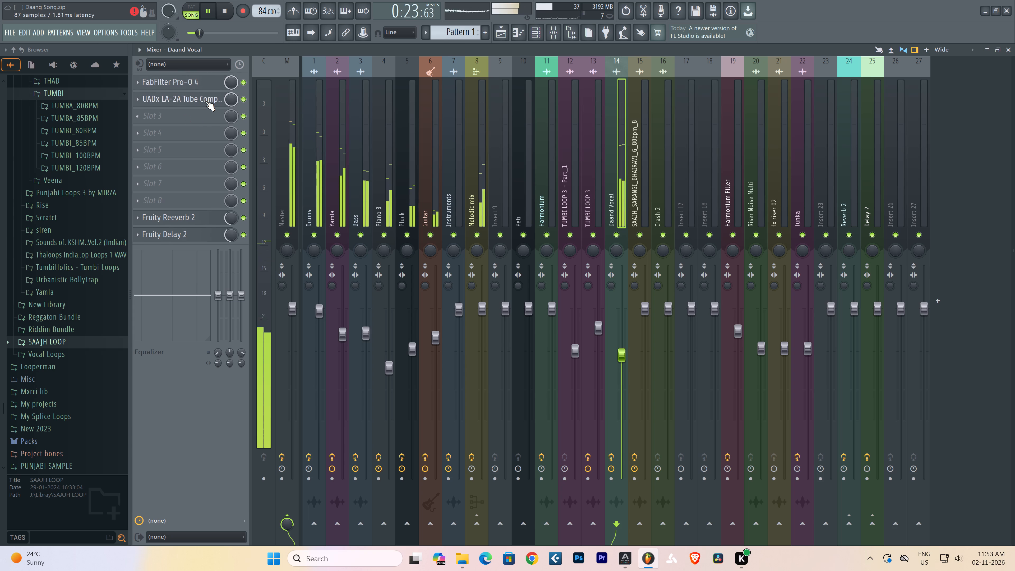
{"action": "key", "text": "space"}
{"action": "left_click", "coordinate": [171, 113]}
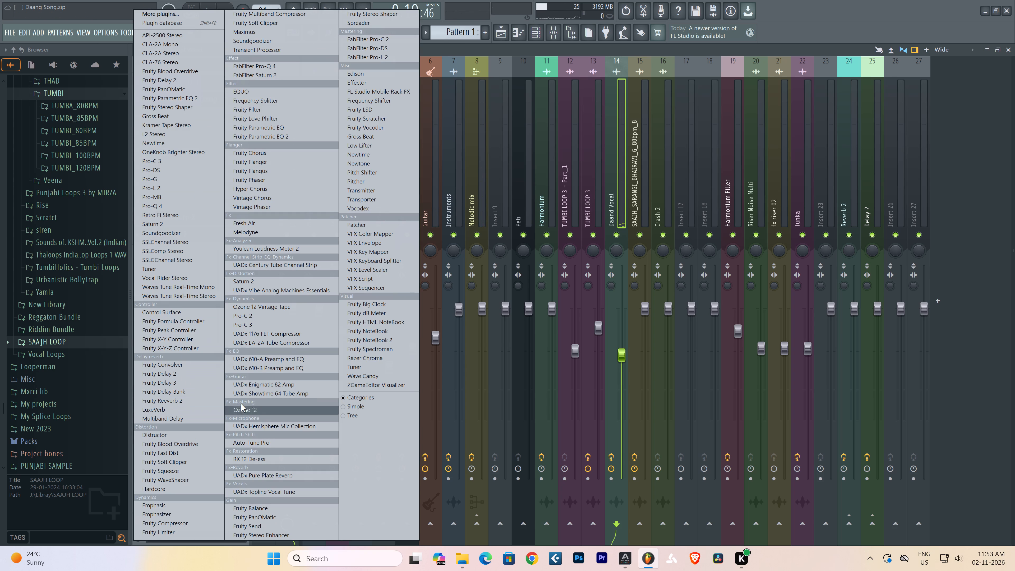
{"action": "key", "text": "a"}
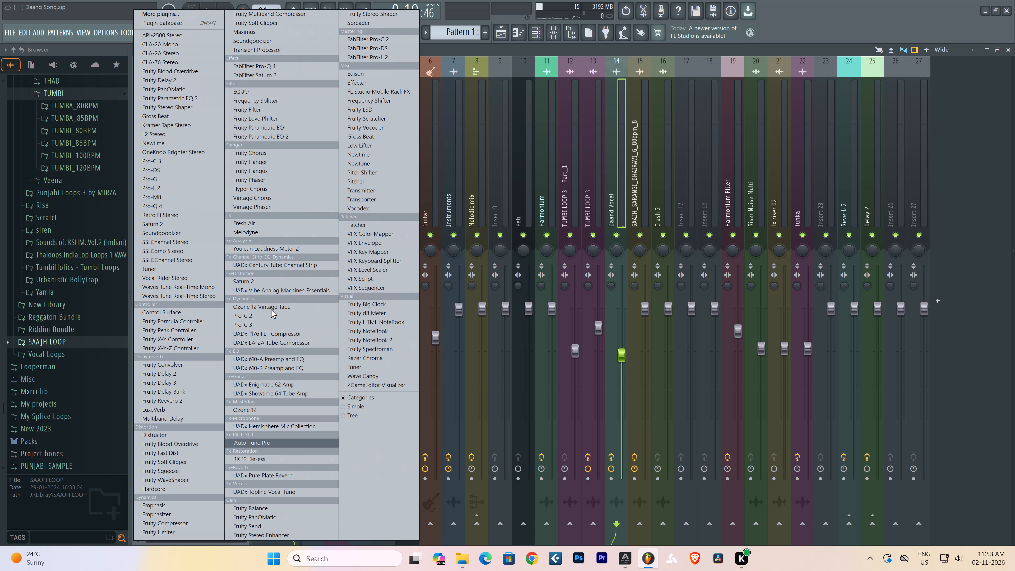
{"action": "left_click", "coordinate": [261, 441]}
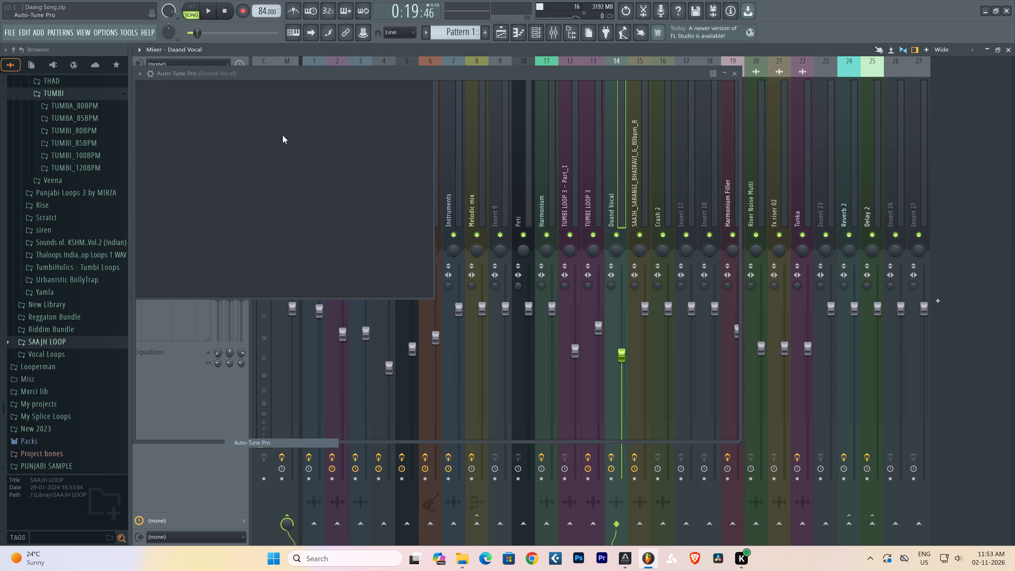
{"action": "left_click_drag", "start_coordinate": [272, 73], "coordinate": [384, 103]}
Set Auto-Tune Pro's Retune Speed to 5, Flex Tune to 40, Natural Vibrato to 1.0 and Humanize to 5.
{"action": "left_click_drag", "start_coordinate": [289, 268], "coordinate": [291, 241]}
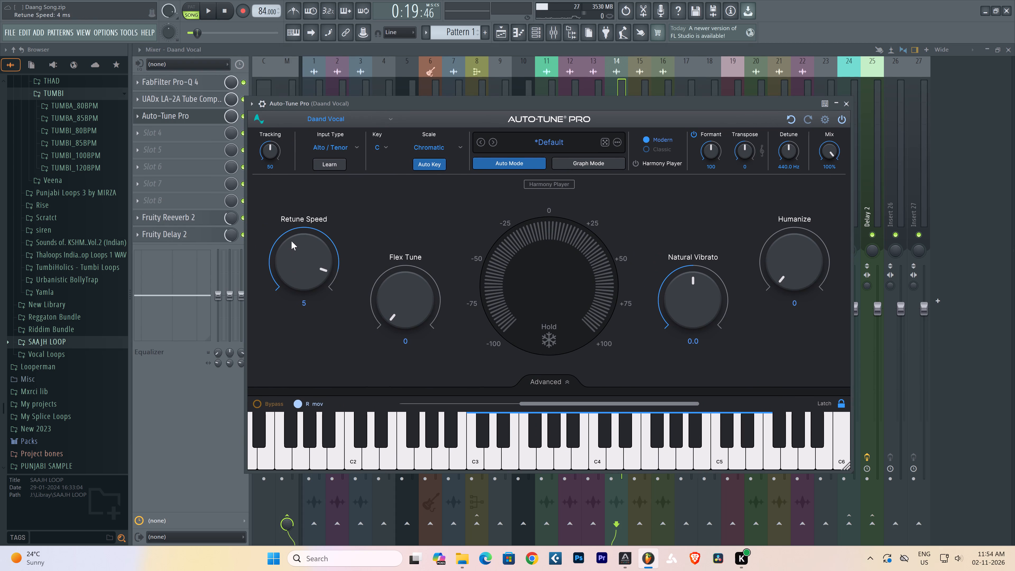
{"action": "left_click_drag", "start_coordinate": [291, 241], "coordinate": [292, 244]}
{"action": "left_click", "coordinate": [292, 244]}
{"action": "left_click_drag", "start_coordinate": [407, 315], "coordinate": [406, 272]}
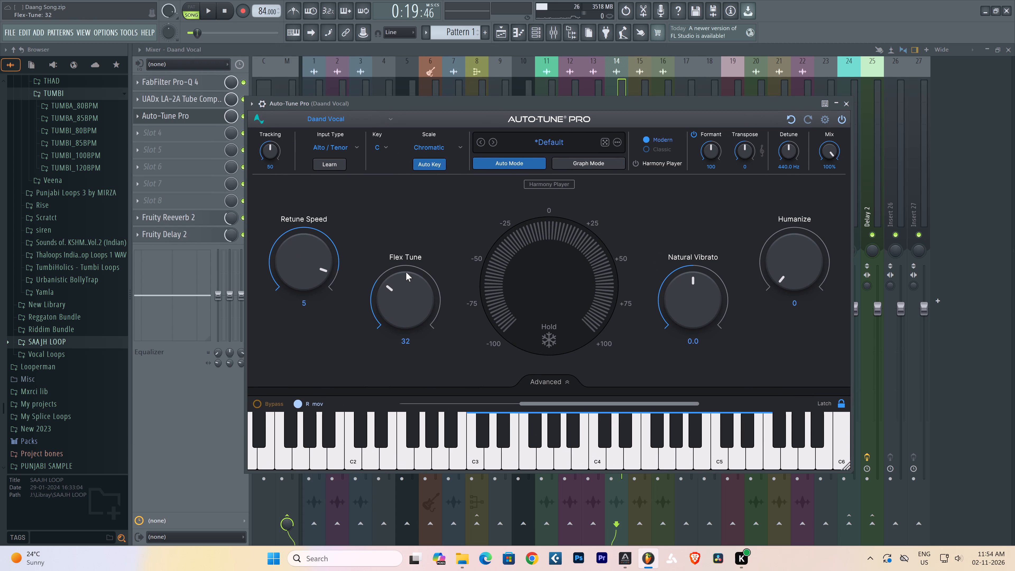
{"action": "left_click_drag", "start_coordinate": [406, 272], "coordinate": [406, 269]}
{"action": "left_click_drag", "start_coordinate": [406, 269], "coordinate": [406, 262]}
{"action": "left_click_drag", "start_coordinate": [654, 306], "coordinate": [658, 302]}
{"action": "left_click_drag", "start_coordinate": [667, 303], "coordinate": [667, 298]}
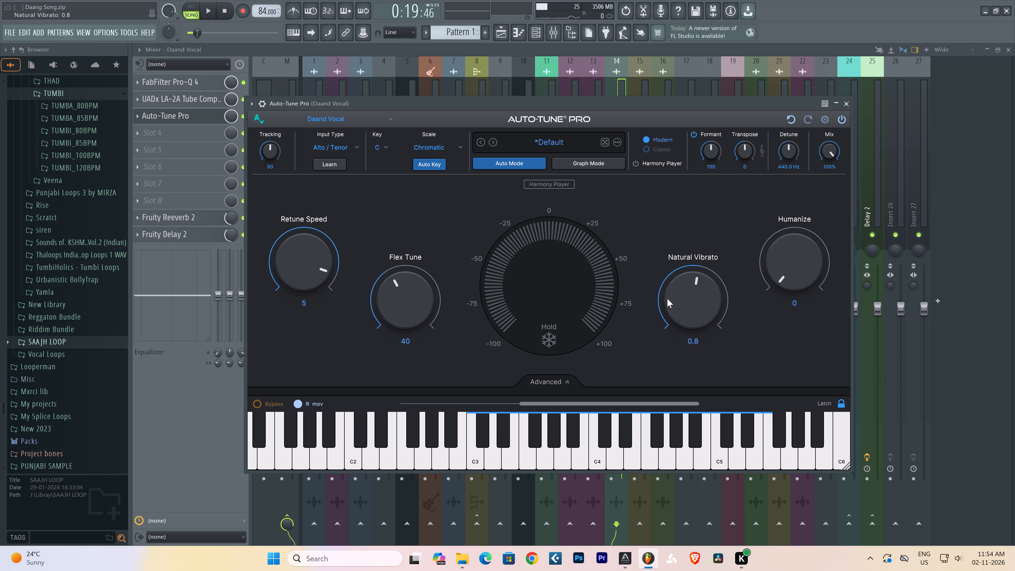
{"action": "left_click_drag", "start_coordinate": [667, 298], "coordinate": [667, 298]}
{"action": "left_click_drag", "start_coordinate": [797, 268], "coordinate": [800, 257]}
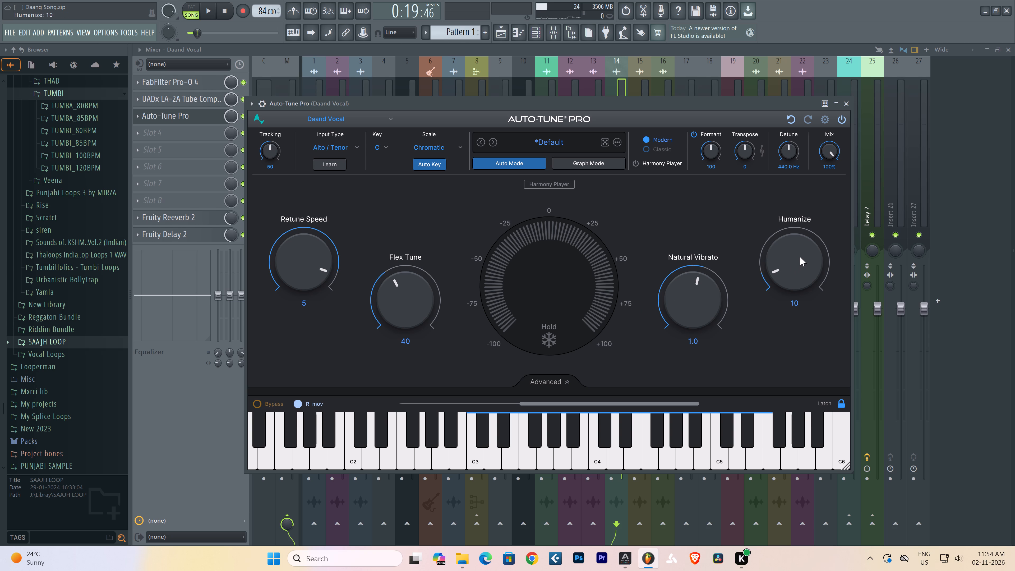
{"action": "left_click_drag", "start_coordinate": [800, 257], "coordinate": [798, 260]}
{"action": "left_click_drag", "start_coordinate": [798, 260], "coordinate": [798, 262]}
Set Auto-Tune Pro's key to F# and scale to Phrygian, keeping the input type at Alto / Tenor.
{"action": "left_click", "coordinate": [373, 150]}
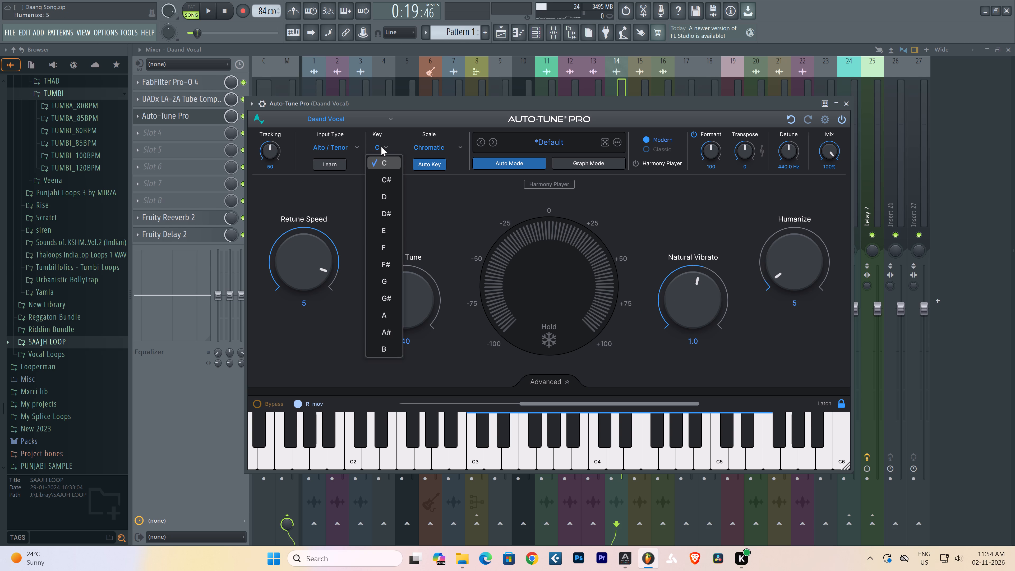
{"action": "left_click", "coordinate": [392, 265]}
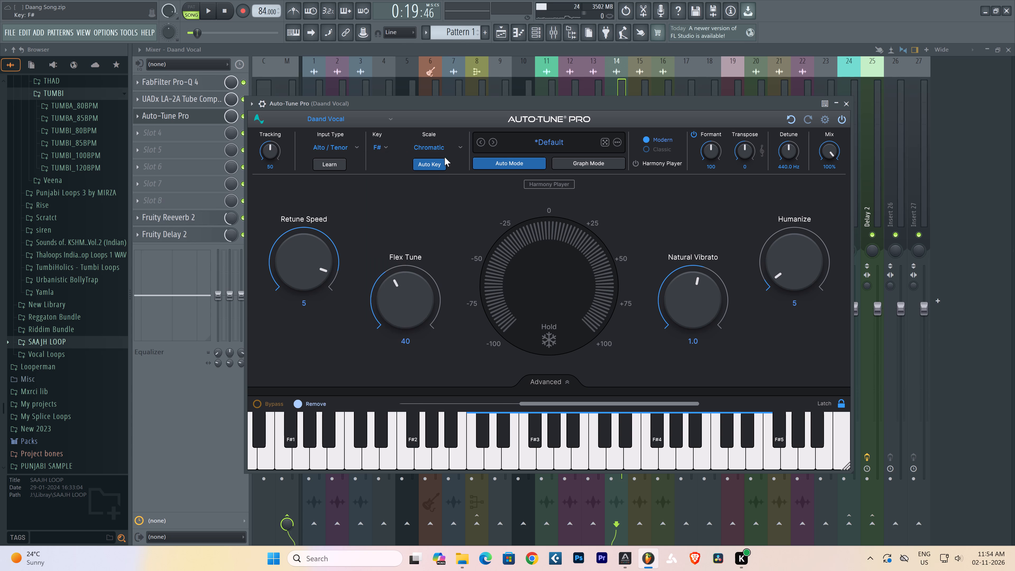
{"action": "left_click", "coordinate": [445, 150]}
{"action": "left_click", "coordinate": [437, 266]}
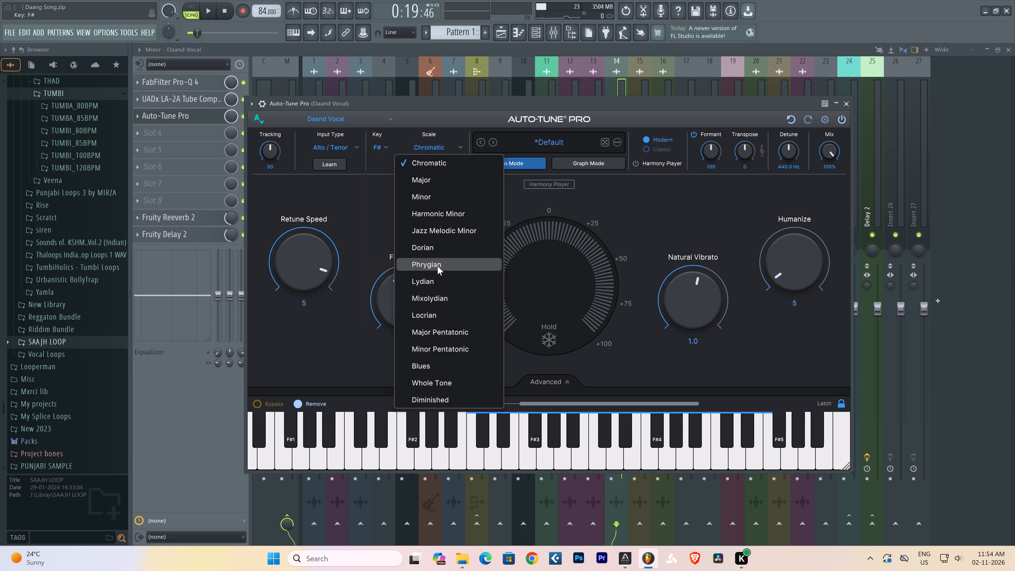
{"action": "left_click", "coordinate": [450, 189]}
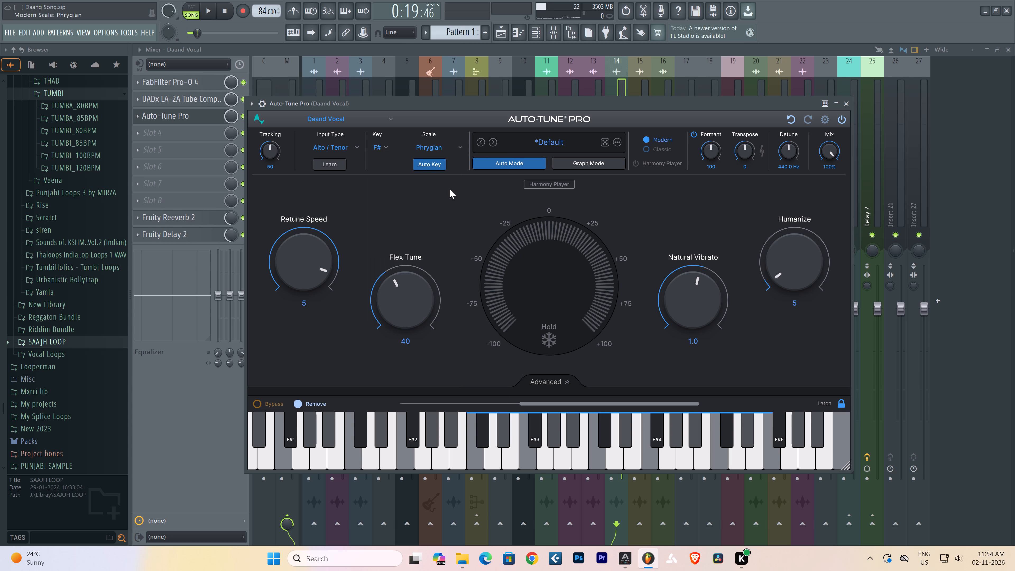
{"action": "left_click", "coordinate": [349, 147]}
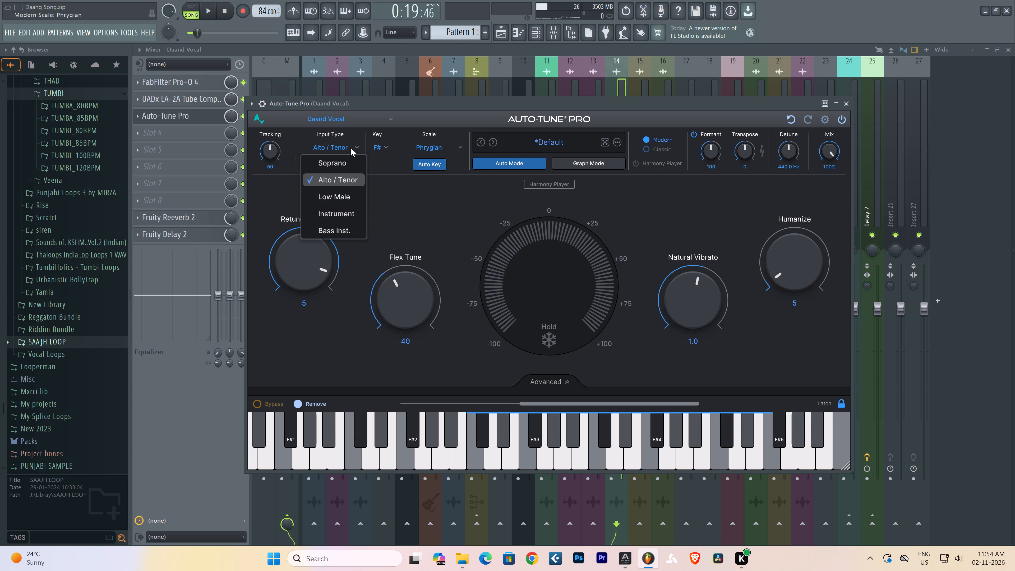
{"action": "left_click_drag", "start_coordinate": [403, 207], "coordinate": [427, 202]}
Close Auto-Tune Pro and the mixer, and play the tuned Hogyi vocal with the arrangement.
{"action": "key", "text": "space"}
{"action": "left_click", "coordinate": [842, 107]}
{"action": "key", "text": "space"}
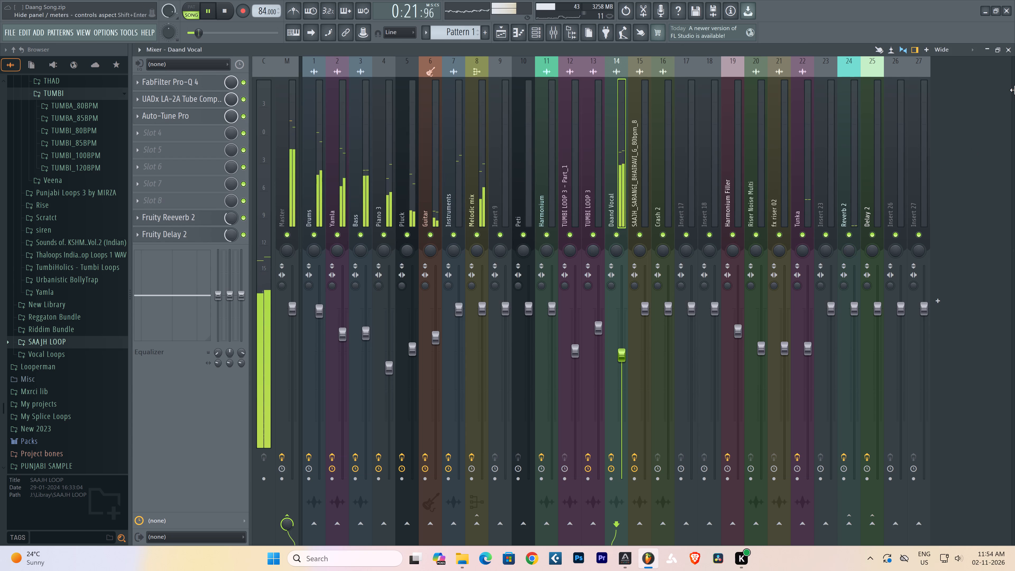
{"action": "left_click", "coordinate": [1006, 51]}
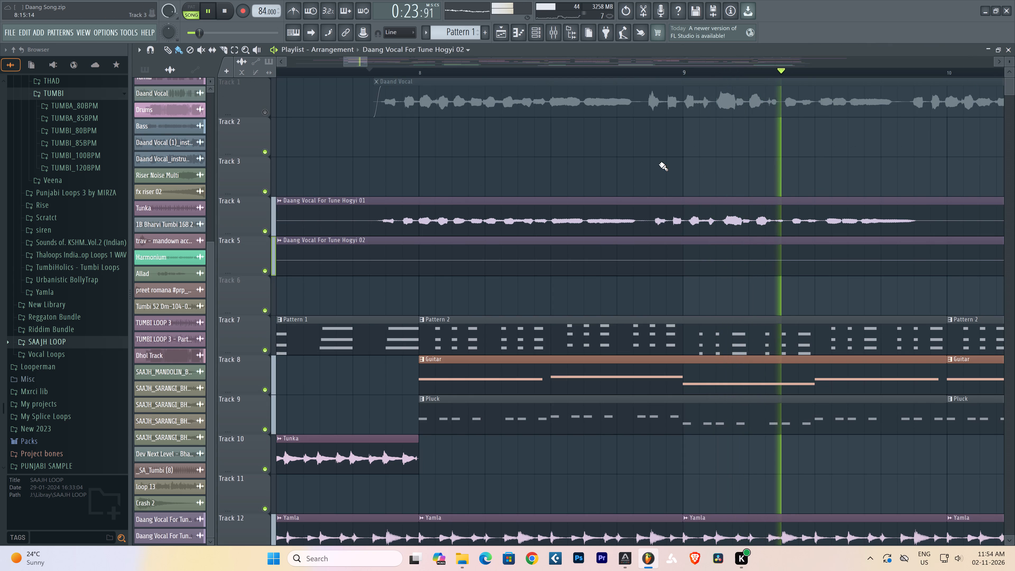
{"action": "right_click", "coordinate": [659, 164]}
{"action": "key", "text": "space"}
{"action": "key", "text": "space"}
During playback, nudge only the Hogyi 01 clip slightly earlier to about 6:16:09, matching the muted Daand Vocal's phrase before bar 9.
{"action": "scroll", "coordinate": [653, 73], "scroll_direction": "up", "scroll_amount": 5}
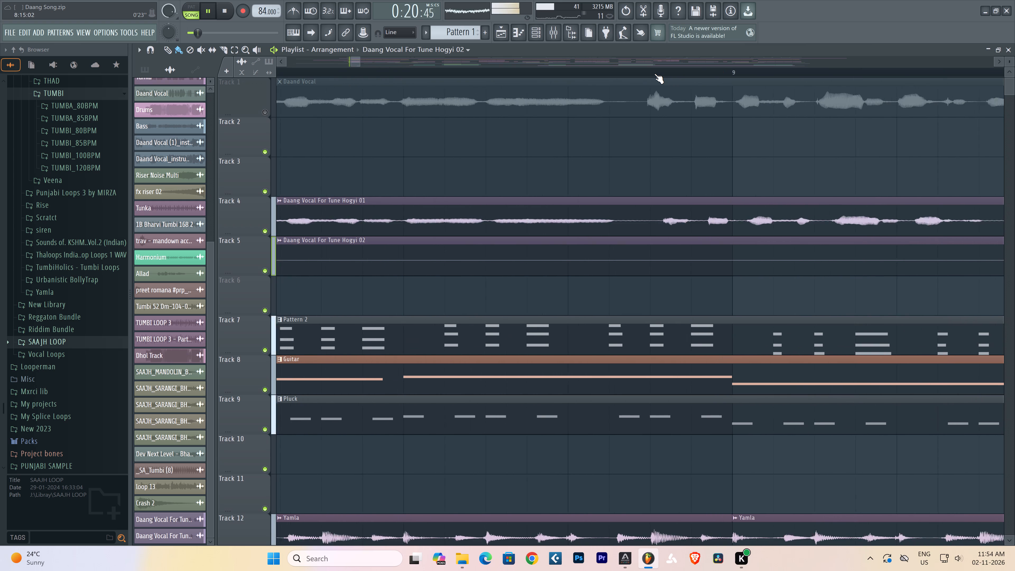
{"action": "scroll", "coordinate": [654, 73], "scroll_direction": "up", "scroll_amount": 2}
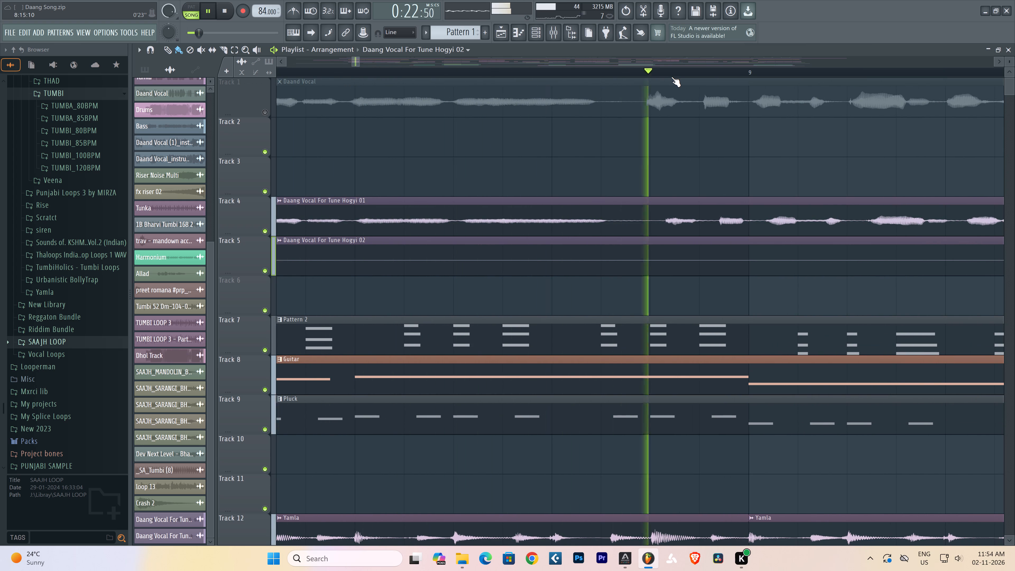
{"action": "key", "text": "space"}
{"action": "key", "text": "space"}
{"action": "left_click_drag", "start_coordinate": [645, 216], "coordinate": [639, 219], "text": "alt"}
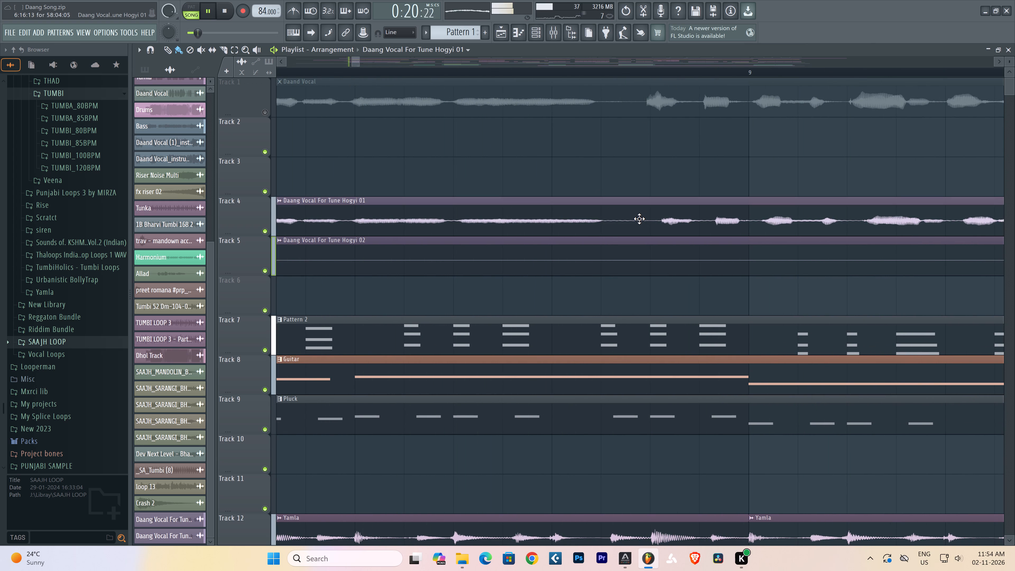
{"action": "left_click_drag", "start_coordinate": [639, 219], "coordinate": [632, 222], "text": "alt"}
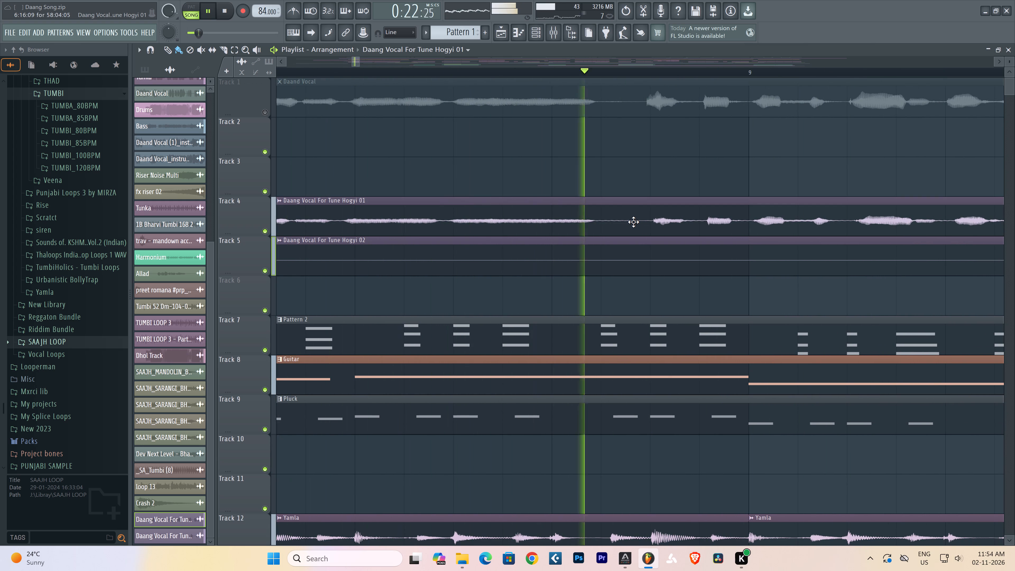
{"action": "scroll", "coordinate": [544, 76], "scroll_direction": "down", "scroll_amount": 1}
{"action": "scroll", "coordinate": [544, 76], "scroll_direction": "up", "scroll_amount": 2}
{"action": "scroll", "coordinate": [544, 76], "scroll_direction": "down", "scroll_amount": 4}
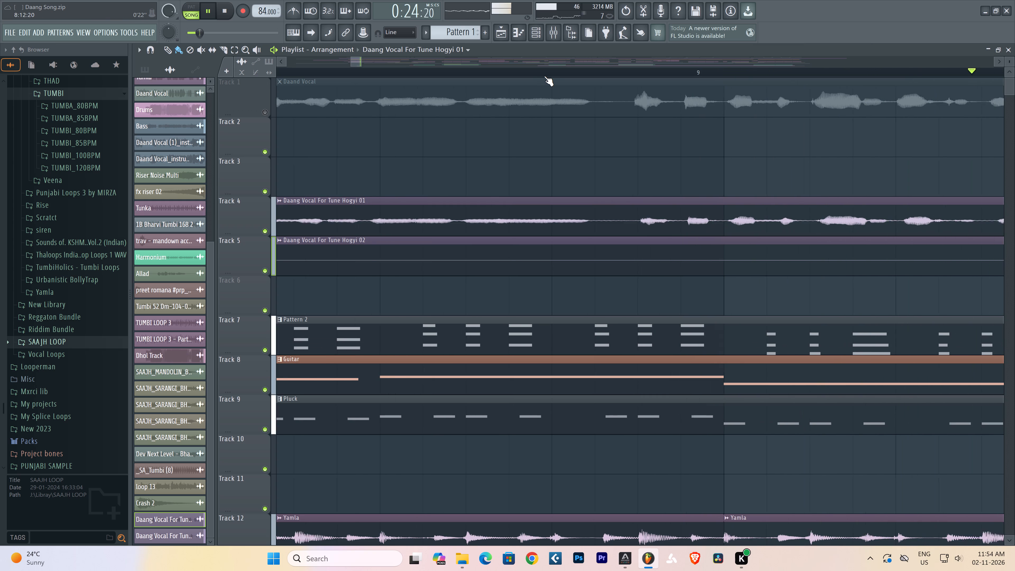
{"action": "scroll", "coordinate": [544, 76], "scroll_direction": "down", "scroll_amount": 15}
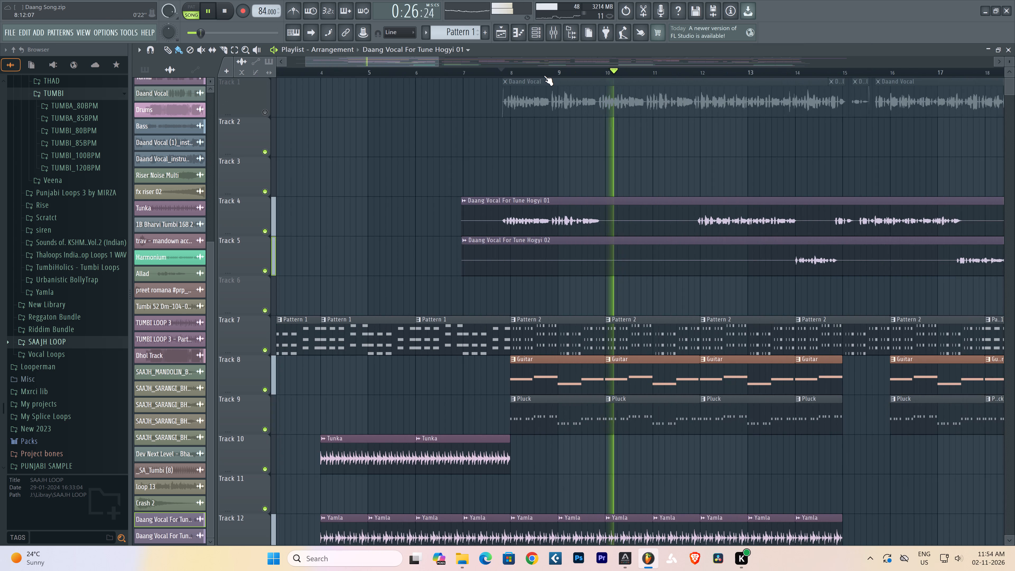
Play from about bar 11.5 and compare the Hogyi 01 phrase at bar 12 with the muted Daand Vocal waveform.
{"action": "left_click", "coordinate": [676, 70]}
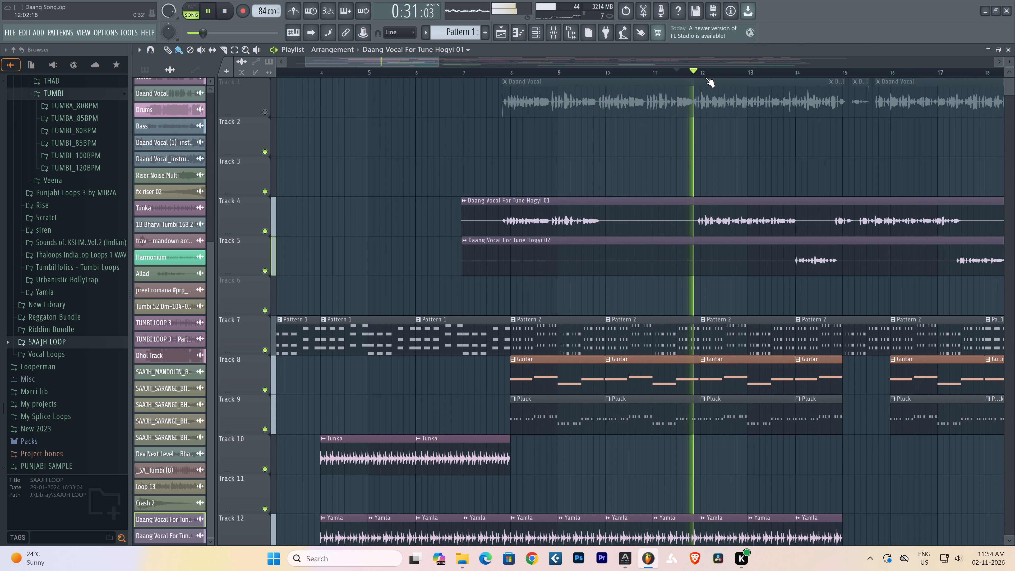
{"action": "scroll", "coordinate": [706, 77], "scroll_direction": "up", "scroll_amount": 16}
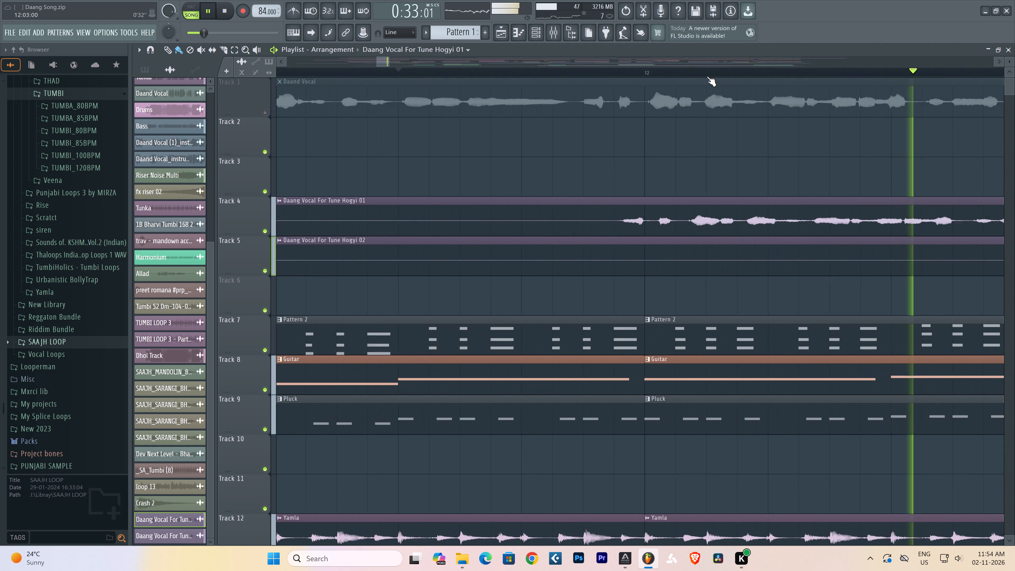
{"action": "scroll", "coordinate": [707, 76], "scroll_direction": "down", "scroll_amount": 5}
{"action": "scroll", "coordinate": [707, 76], "scroll_direction": "up", "scroll_amount": 1}
{"action": "scroll", "coordinate": [707, 76], "scroll_direction": "down", "scroll_amount": 8}
{"action": "scroll", "coordinate": [707, 76], "scroll_direction": "up", "scroll_amount": 1}
{"action": "scroll", "coordinate": [707, 76], "scroll_direction": "down", "scroll_amount": 4}
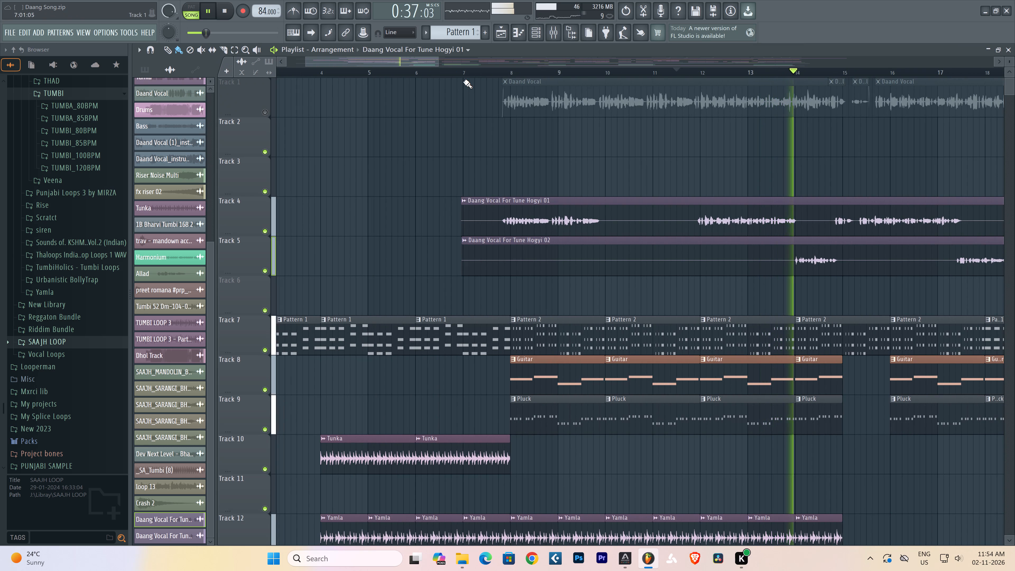
Replay from bar 7, examine the Hogyi 01 phrase around bar 8, and undo the clip's last nudge.
{"action": "key", "text": "space"}
{"action": "key", "text": "space"}
{"action": "left_click", "coordinate": [464, 75]}
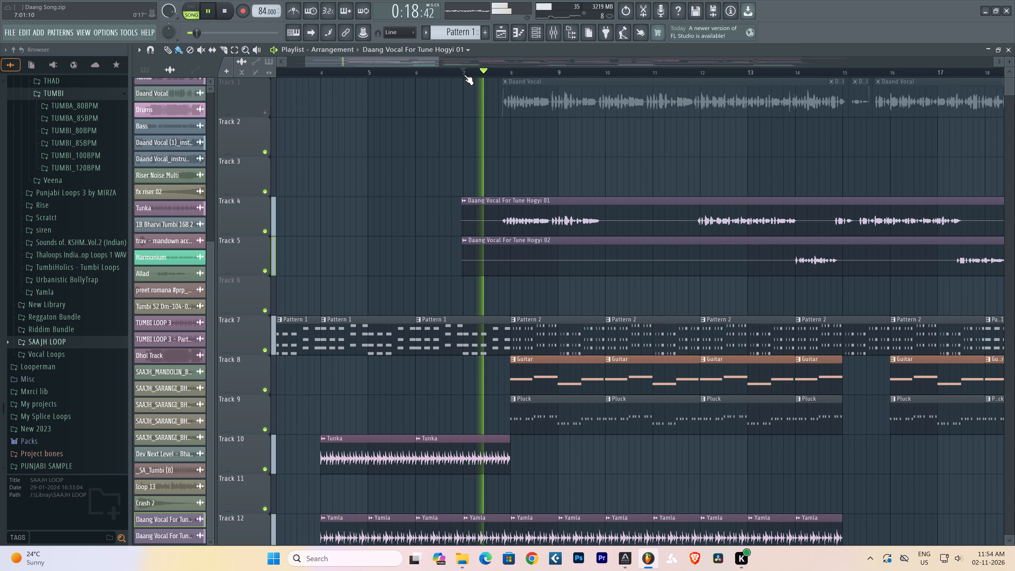
{"action": "scroll", "coordinate": [490, 77], "scroll_direction": "up", "scroll_amount": 5}
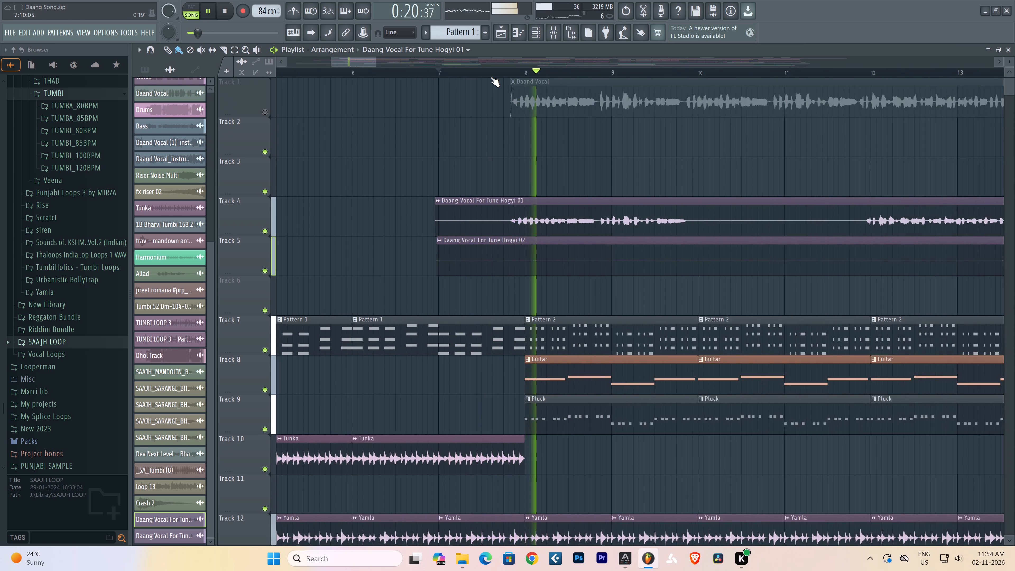
{"action": "scroll", "coordinate": [490, 77], "scroll_direction": "up", "scroll_amount": 3}
{"action": "scroll", "coordinate": [490, 76], "scroll_direction": "down", "scroll_amount": 1}
{"action": "scroll", "coordinate": [490, 76], "scroll_direction": "up", "scroll_amount": 5}
{"action": "key", "text": "ctrl+z"}
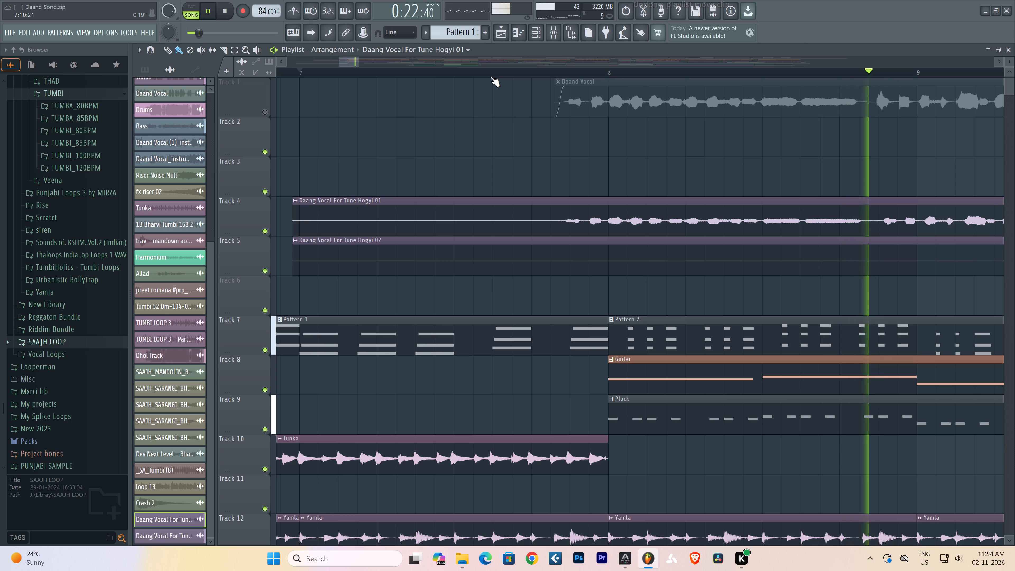
Replay from bar 7 and check how the Hogyi 01 phrases through bar 9 line up with the muted Daand Vocal.
{"action": "key", "text": "space"}
{"action": "key", "text": "space"}
{"action": "scroll", "coordinate": [610, 74], "scroll_direction": "up", "scroll_amount": 12}
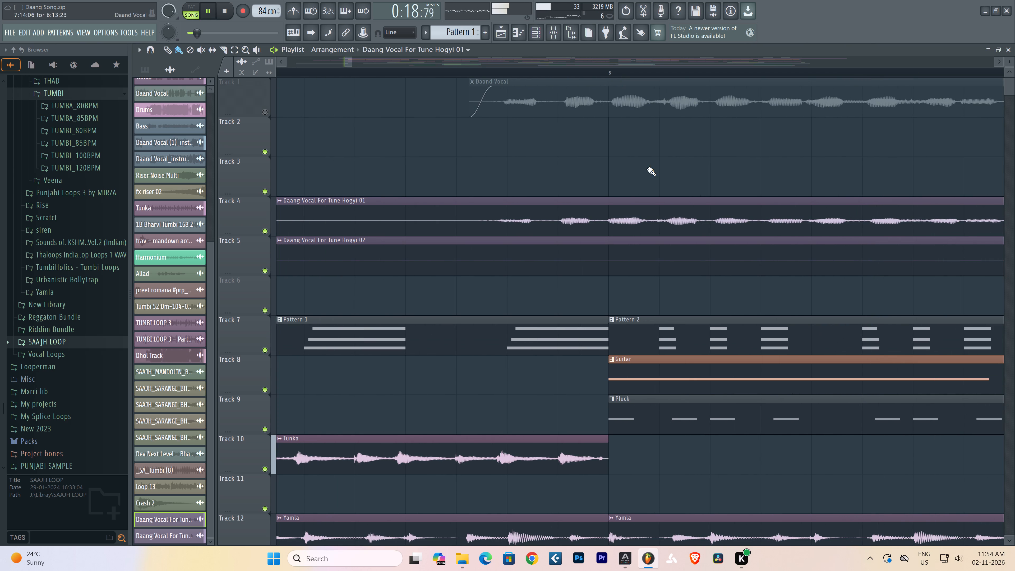
{"action": "scroll", "coordinate": [450, 78], "scroll_direction": "down", "scroll_amount": 9}
{"action": "scroll", "coordinate": [451, 73], "scroll_direction": "up", "scroll_amount": 2}
{"action": "scroll", "coordinate": [451, 73], "scroll_direction": "down", "scroll_amount": 7}
{"action": "scroll", "coordinate": [451, 73], "scroll_direction": "up", "scroll_amount": 1}
{"action": "scroll", "coordinate": [451, 73], "scroll_direction": "down", "scroll_amount": 1}
{"action": "scroll", "coordinate": [451, 73], "scroll_direction": "up", "scroll_amount": 1}
{"action": "scroll", "coordinate": [451, 73], "scroll_direction": "down", "scroll_amount": 3}
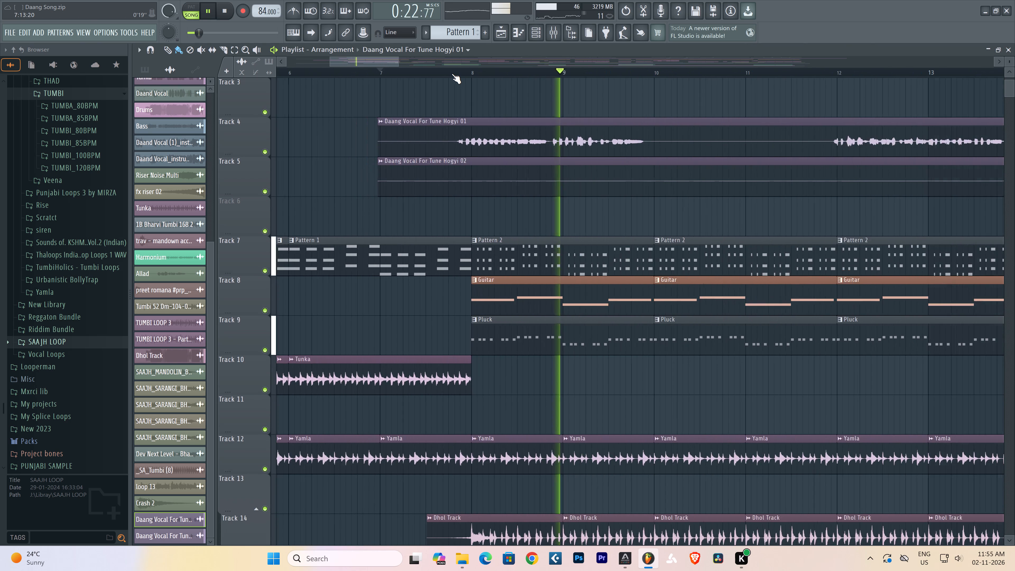
{"action": "scroll", "coordinate": [651, 220], "scroll_direction": "up", "scroll_amount": 3}
{"action": "key", "text": "space"}
{"action": "key", "text": "space"}
{"action": "scroll", "coordinate": [579, 75], "scroll_direction": "up", "scroll_amount": 7}
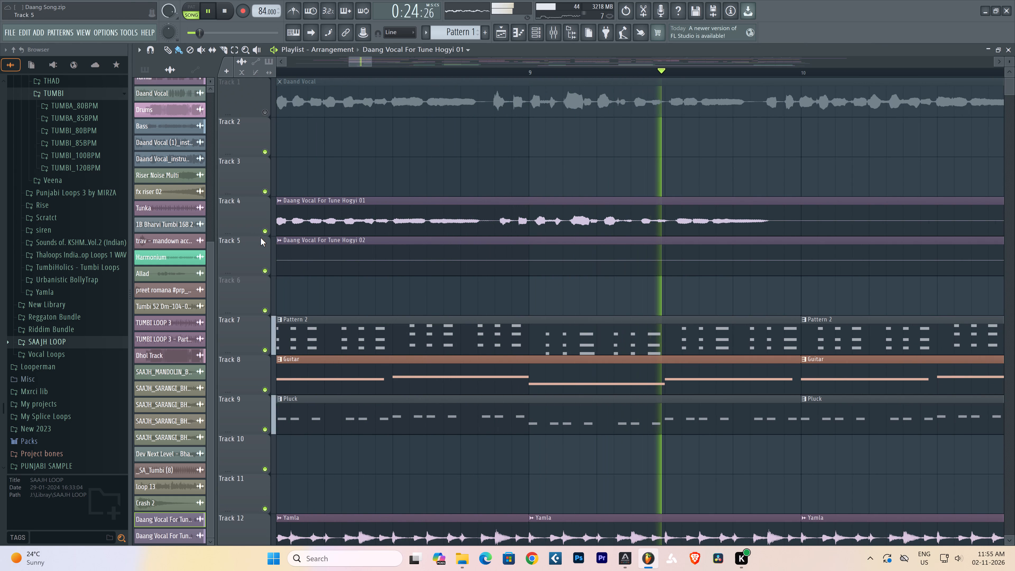
Slice the Hogyi 01 clip around its second phrase near bar 9, removing the short silent pieces before and after it.
{"action": "key", "text": "space"}
{"action": "key", "text": "space"}
{"action": "left_click_drag", "start_coordinate": [222, 51], "coordinate": [225, 53]}
{"action": "left_click", "coordinate": [483, 223]}
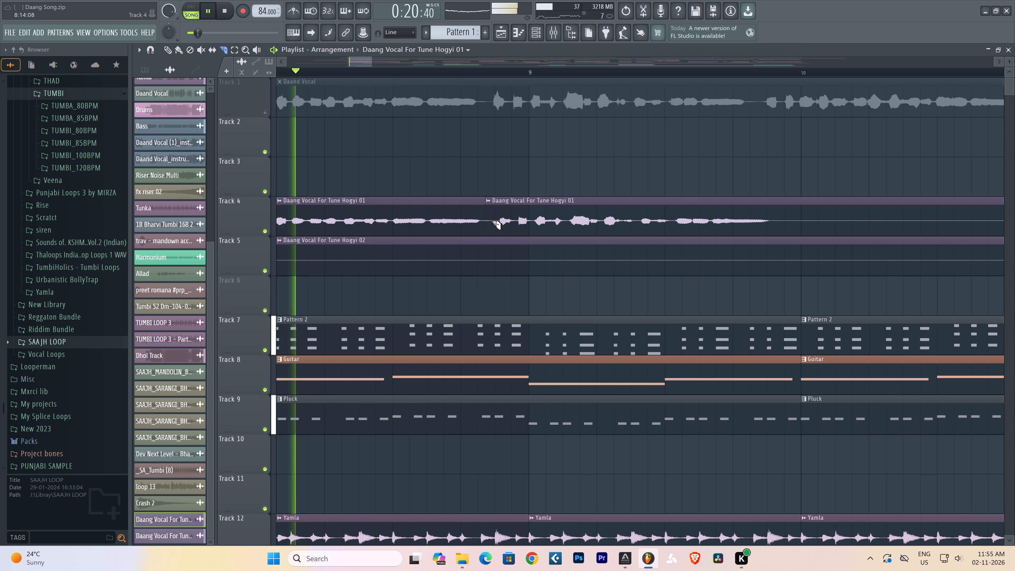
{"action": "right_click_drag", "start_coordinate": [496, 223], "coordinate": [499, 225], "text": "alt"}
{"action": "left_click", "coordinate": [779, 223], "text": "alt"}
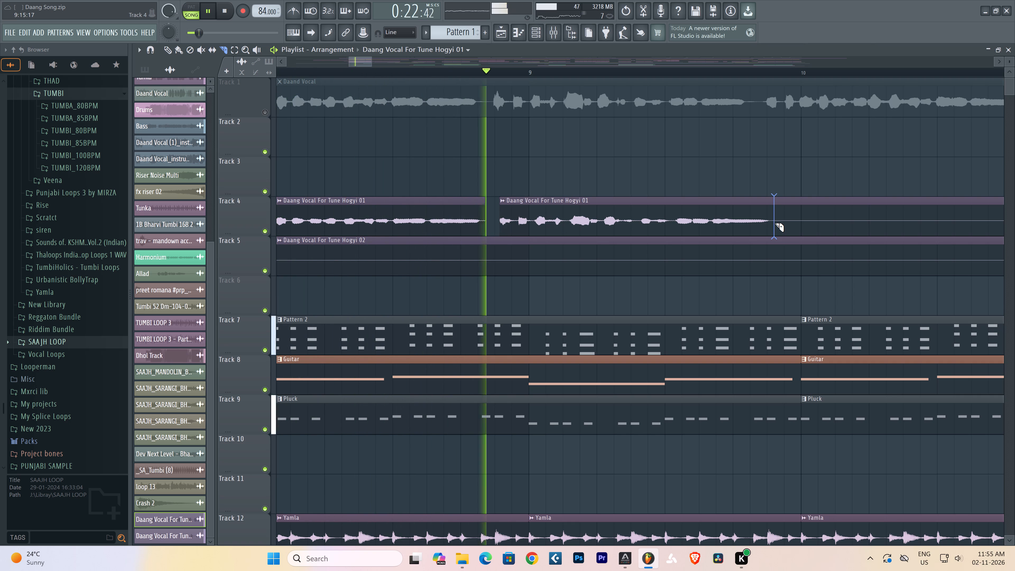
{"action": "right_click", "coordinate": [833, 222], "text": "alt"}
Extend the start of the second Hogyi 01 phrase and shift the clip slightly earlier to match the Daand Vocal around bar 9.
{"action": "key", "text": "space"}
{"action": "key", "text": "space"}
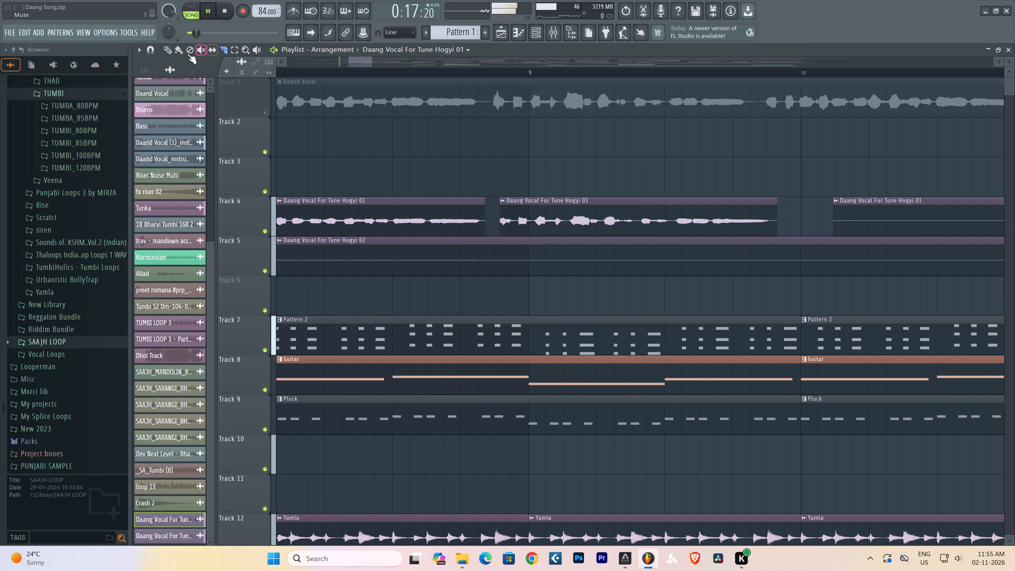
{"action": "left_click", "coordinate": [165, 50]}
{"action": "left_click_drag", "start_coordinate": [501, 230], "coordinate": [500, 231], "text": "alt"}
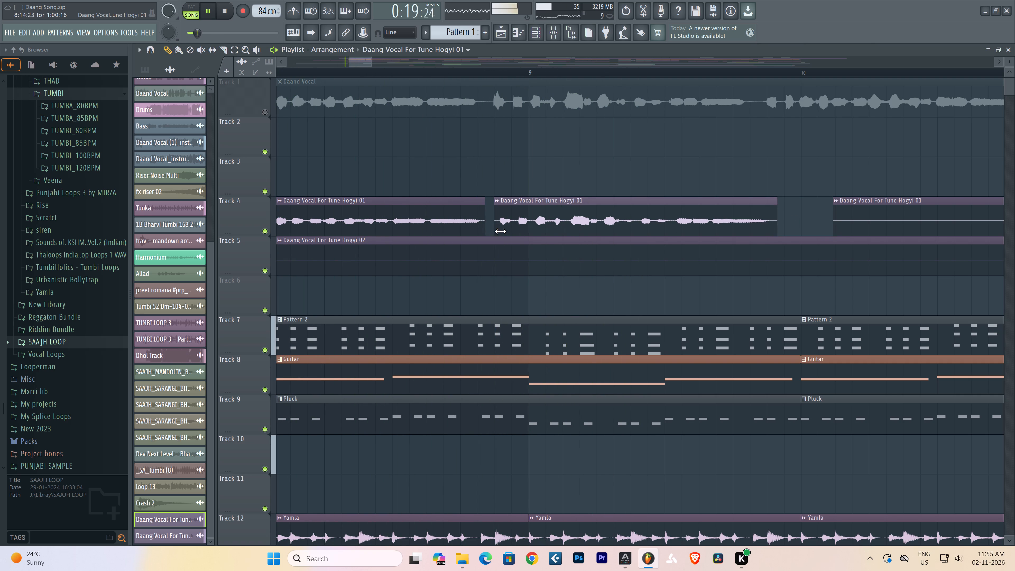
{"action": "left_click_drag", "start_coordinate": [500, 231], "coordinate": [497, 232], "text": "alt"}
{"action": "left_click_drag", "start_coordinate": [594, 227], "coordinate": [589, 228], "text": "alt"}
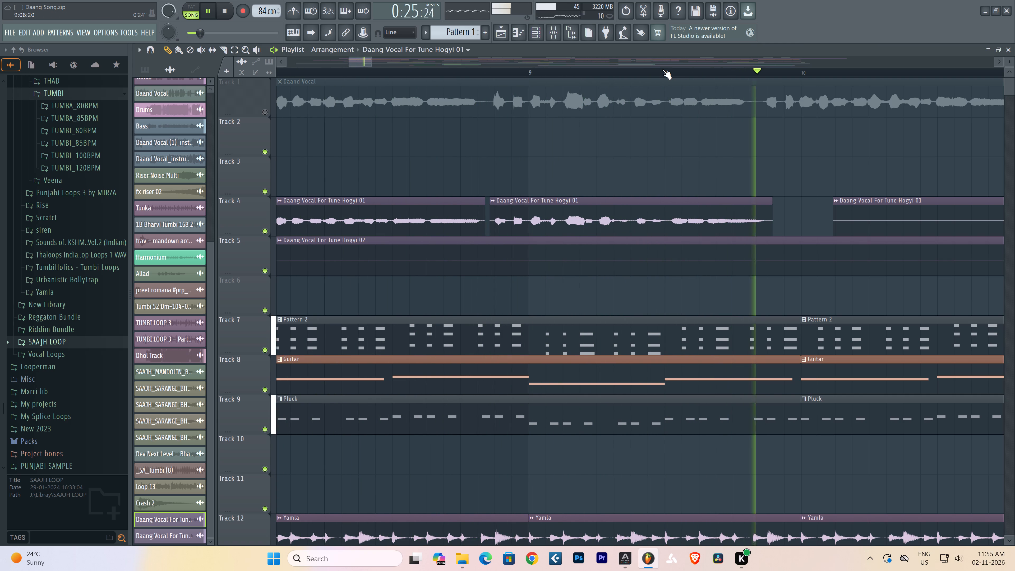
{"action": "scroll", "coordinate": [662, 69], "scroll_direction": "up", "scroll_amount": 7}
{"action": "key", "text": "space"}
{"action": "key", "text": "space"}
{"action": "left_click_drag", "start_coordinate": [739, 208], "coordinate": [736, 208], "text": "alt"}
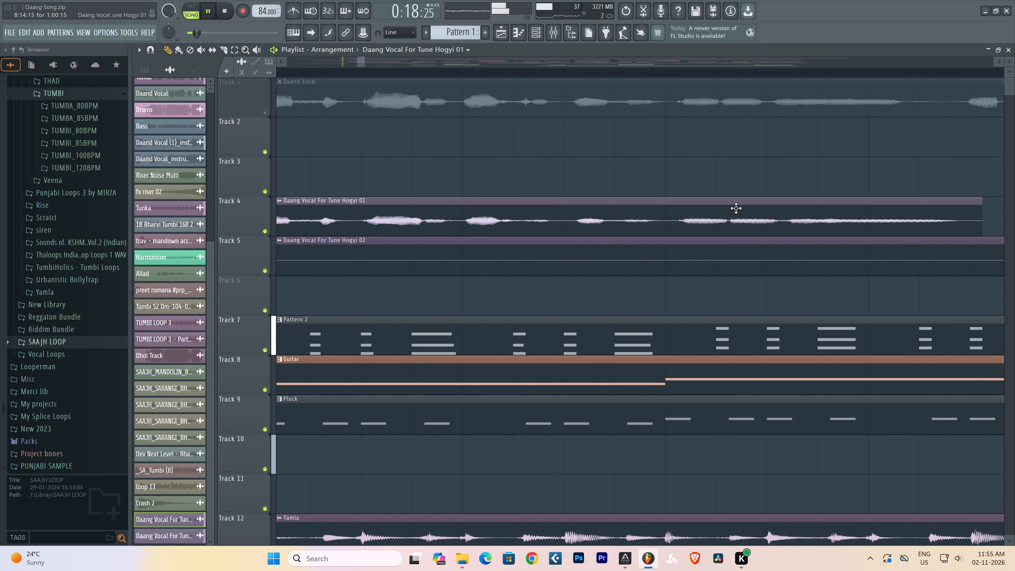
{"action": "left_click_drag", "start_coordinate": [736, 208], "coordinate": [736, 208], "text": "alt"}
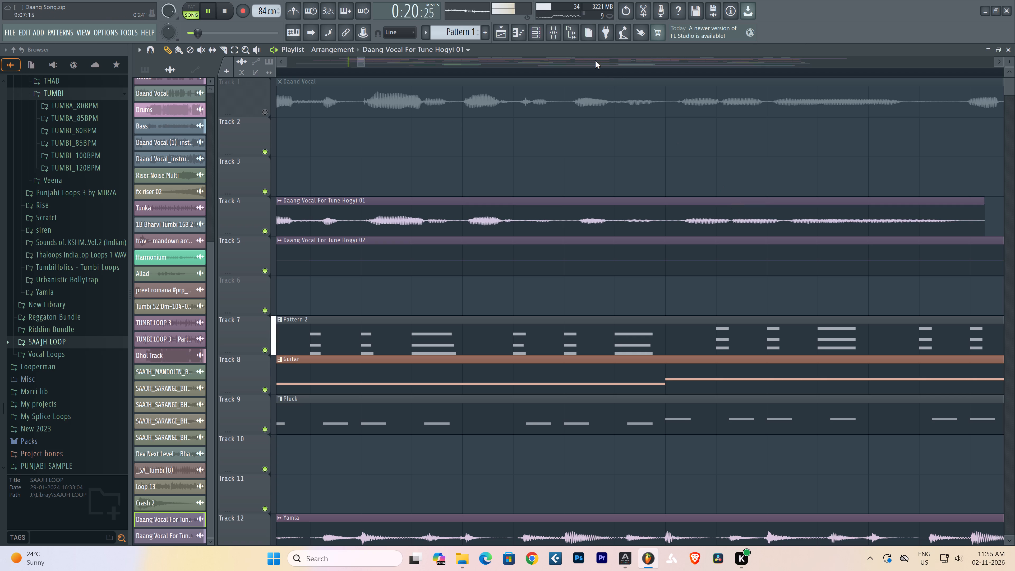
Listen through bars 8 to 10 and compare the moved Hogyi 01 phrase with the Daand Vocal waveform.
{"action": "scroll", "coordinate": [613, 72], "scroll_direction": "down", "scroll_amount": 1}
{"action": "scroll", "coordinate": [613, 72], "scroll_direction": "up", "scroll_amount": 1}
{"action": "scroll", "coordinate": [613, 72], "scroll_direction": "down", "scroll_amount": 3}
{"action": "scroll", "coordinate": [613, 72], "scroll_direction": "up", "scroll_amount": 2}
{"action": "scroll", "coordinate": [613, 72], "scroll_direction": "down", "scroll_amount": 6}
{"action": "scroll", "coordinate": [613, 72], "scroll_direction": "up", "scroll_amount": 2}
{"action": "scroll", "coordinate": [613, 72], "scroll_direction": "down", "scroll_amount": 2}
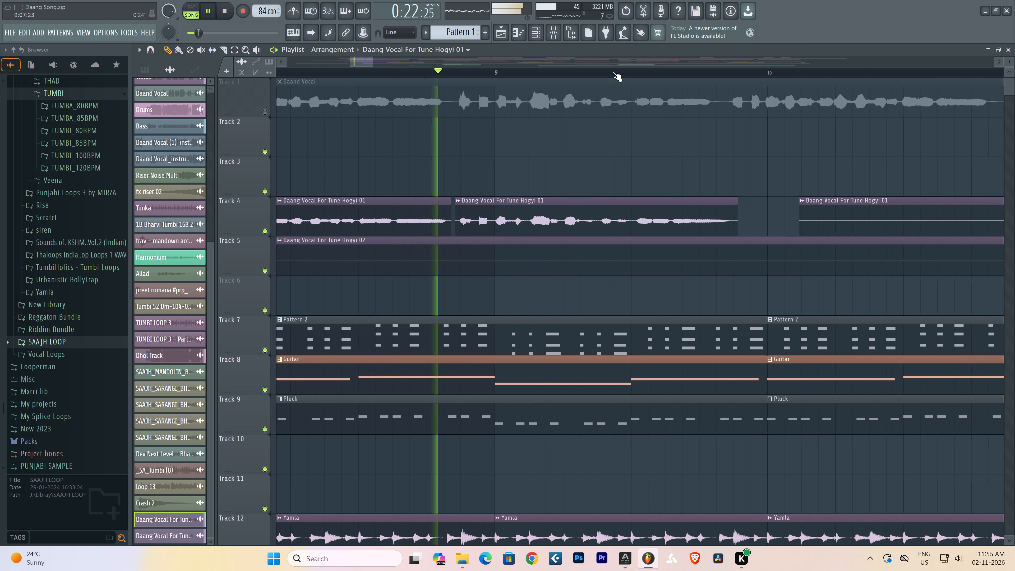
{"action": "scroll", "coordinate": [613, 72], "scroll_direction": "down", "scroll_amount": 5}
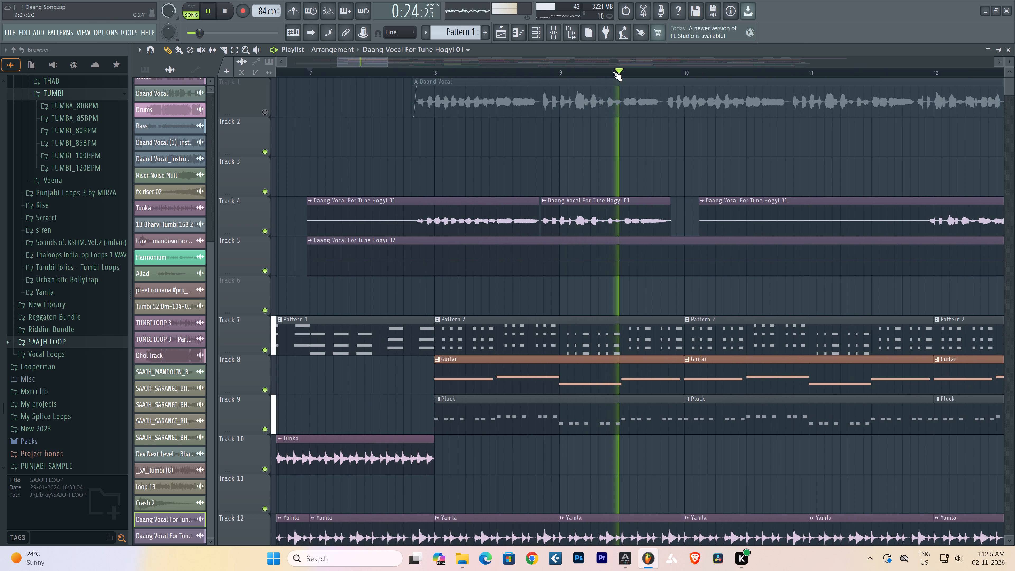
{"action": "scroll", "coordinate": [612, 71], "scroll_direction": "down", "scroll_amount": 2}
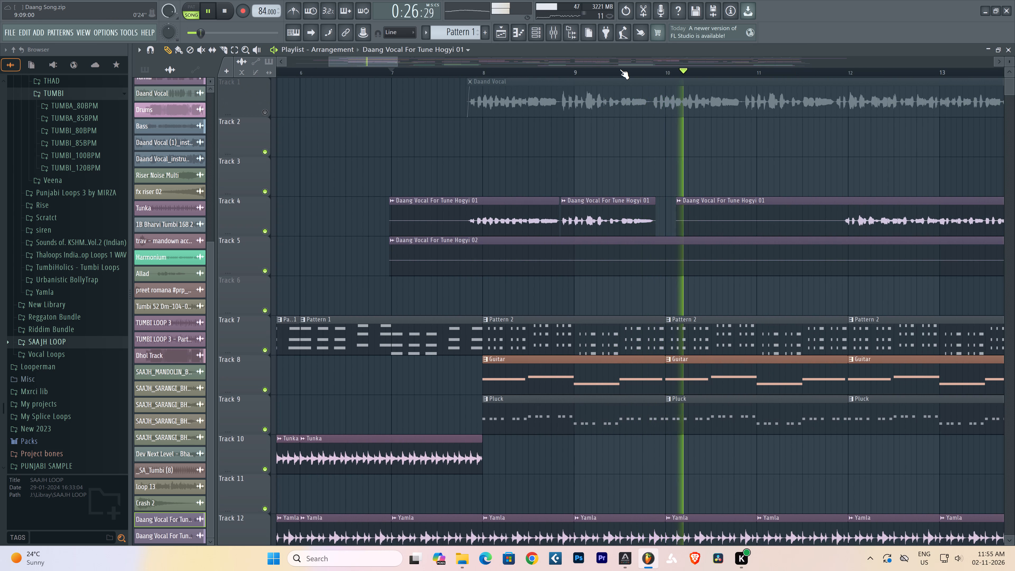
{"action": "scroll", "coordinate": [620, 69], "scroll_direction": "up", "scroll_amount": 4}
{"action": "scroll", "coordinate": [620, 69], "scroll_direction": "down", "scroll_amount": 1}
{"action": "scroll", "coordinate": [620, 69], "scroll_direction": "up", "scroll_amount": 1}
{"action": "scroll", "coordinate": [620, 69], "scroll_direction": "down", "scroll_amount": 7}
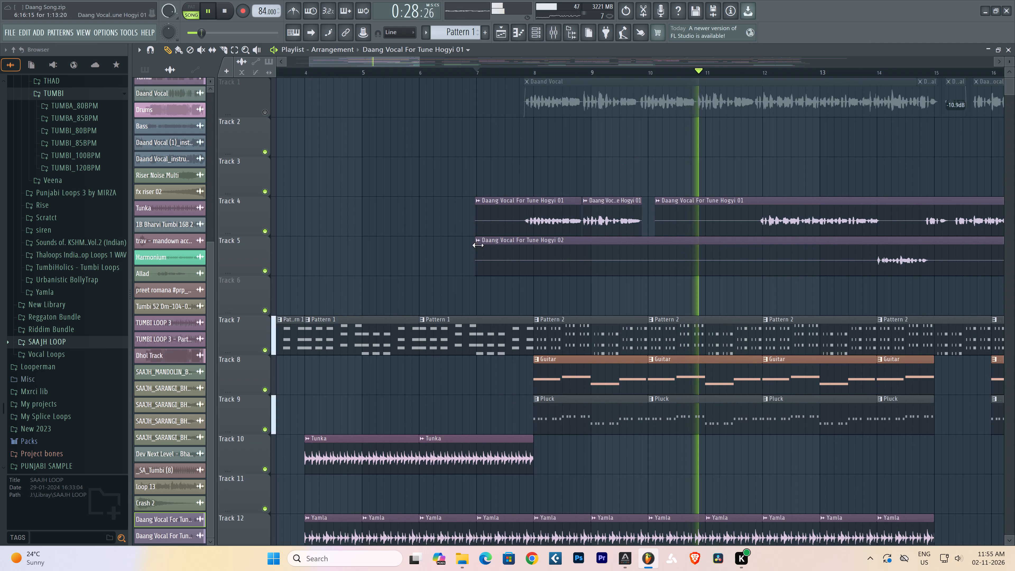
Trim the silent starts of the first and last Hogyi 01 clips to just before bar 8 and just before bar 12.
{"action": "key", "text": "space"}
{"action": "key", "text": "space"}
{"action": "left_click_drag", "start_coordinate": [475, 226], "coordinate": [523, 228]}
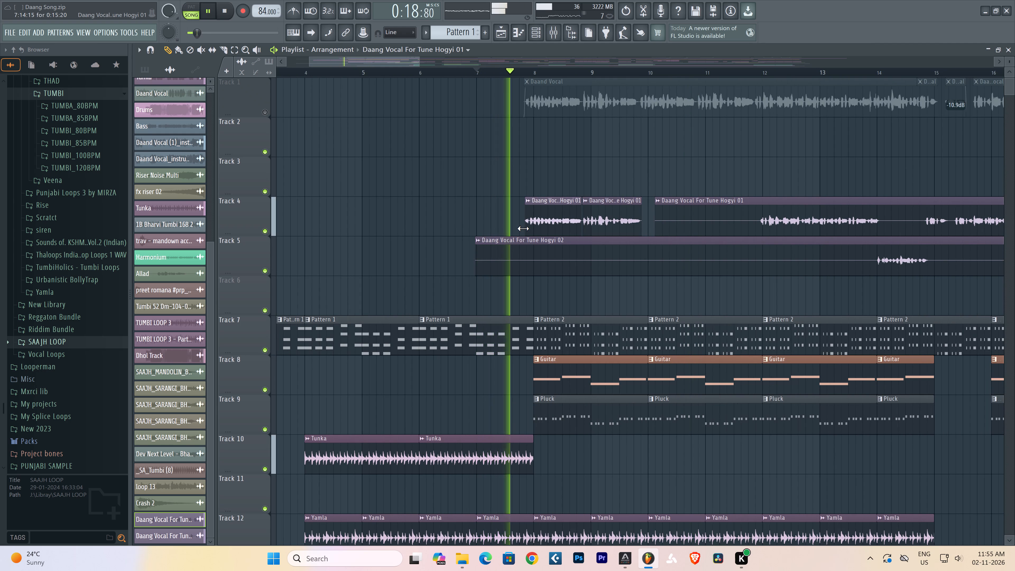
{"action": "left_click_drag", "start_coordinate": [523, 228], "coordinate": [520, 230]}
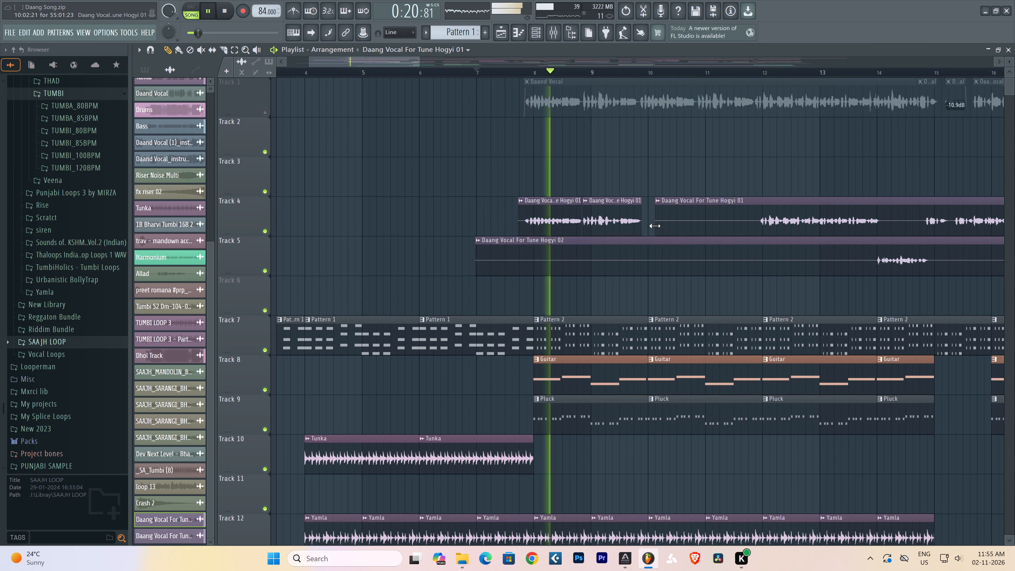
{"action": "left_click_drag", "start_coordinate": [655, 226], "coordinate": [755, 232]}
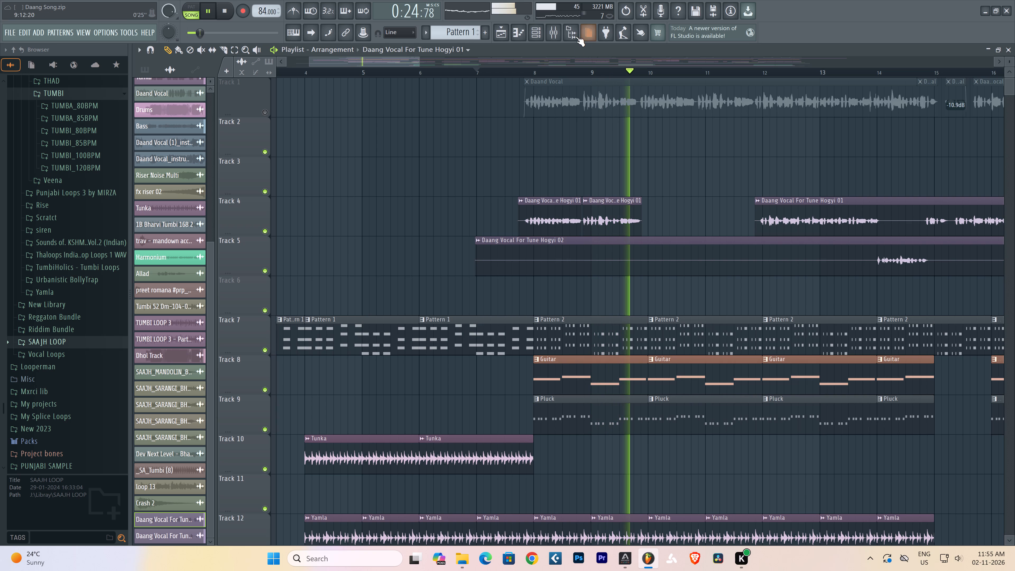
Slice the second Hogyi 01 phrase halfway through bar 9 and nudge its tail slightly earlier to match the Daand Vocal.
{"action": "scroll", "coordinate": [594, 68], "scroll_direction": "up", "scroll_amount": 12}
{"action": "key", "text": "space"}
{"action": "key", "text": "space"}
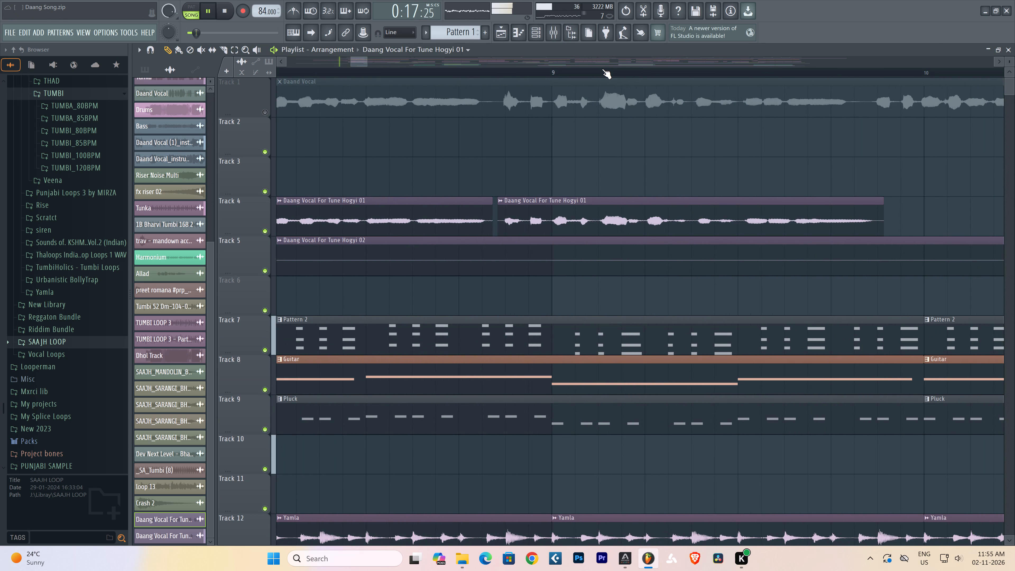
{"action": "scroll", "coordinate": [756, 69], "scroll_direction": "up", "scroll_amount": 4}
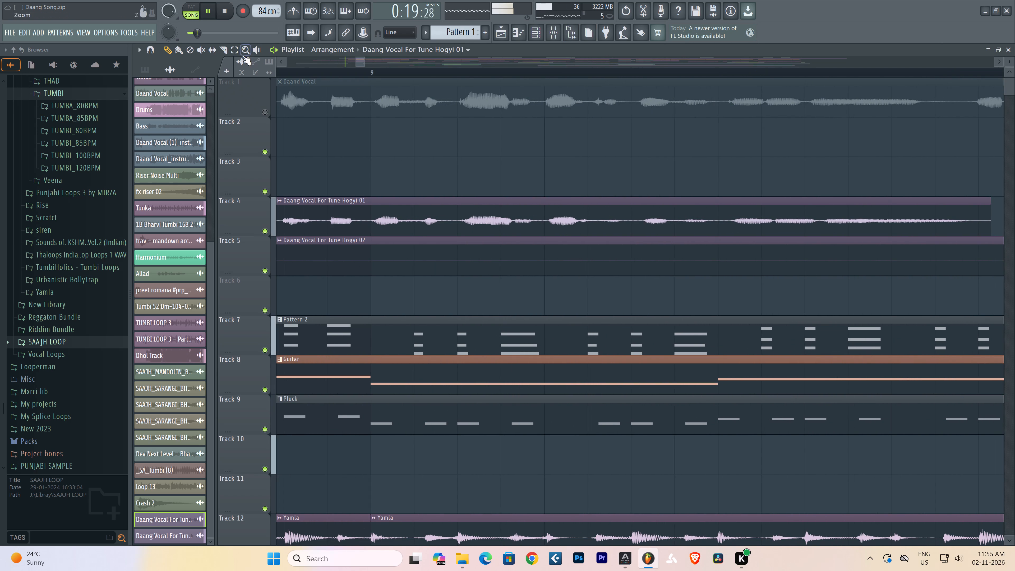
{"action": "left_click", "coordinate": [224, 50]}
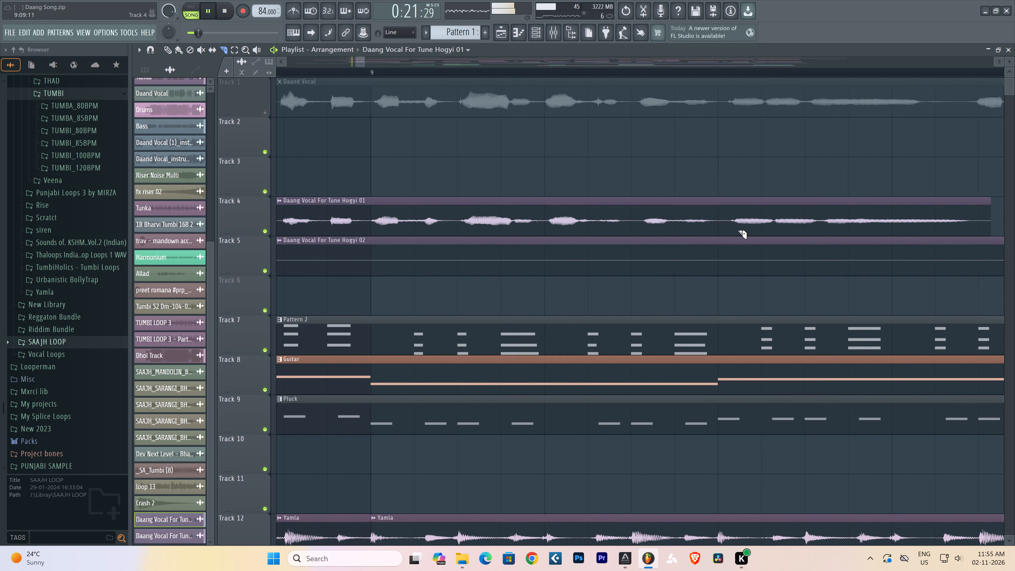
{"action": "left_click_drag", "start_coordinate": [649, 135], "coordinate": [649, 138]}
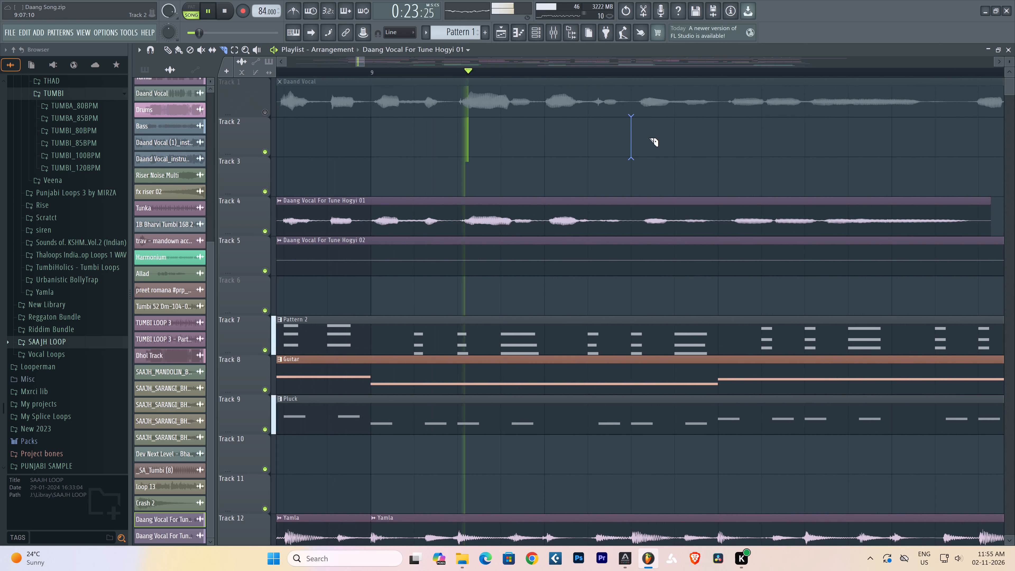
{"action": "left_click_drag", "start_coordinate": [649, 138], "coordinate": [653, 141]}
{"action": "key", "text": "space"}
{"action": "key", "text": "space"}
{"action": "left_click_drag", "start_coordinate": [726, 188], "coordinate": [722, 223]}
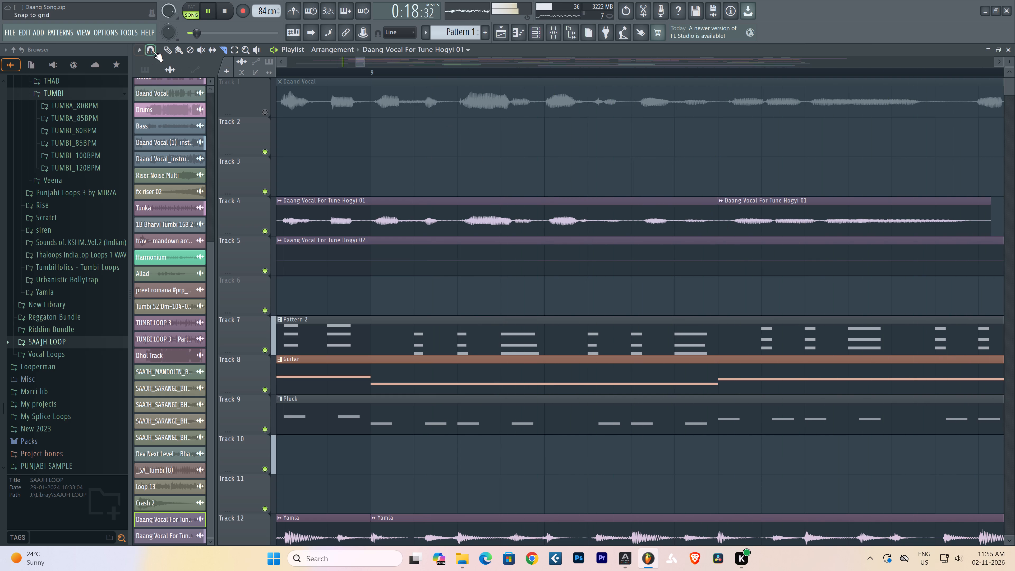
{"action": "left_click", "coordinate": [165, 50]}
{"action": "left_click_drag", "start_coordinate": [811, 217], "coordinate": [809, 218], "text": "alt"}
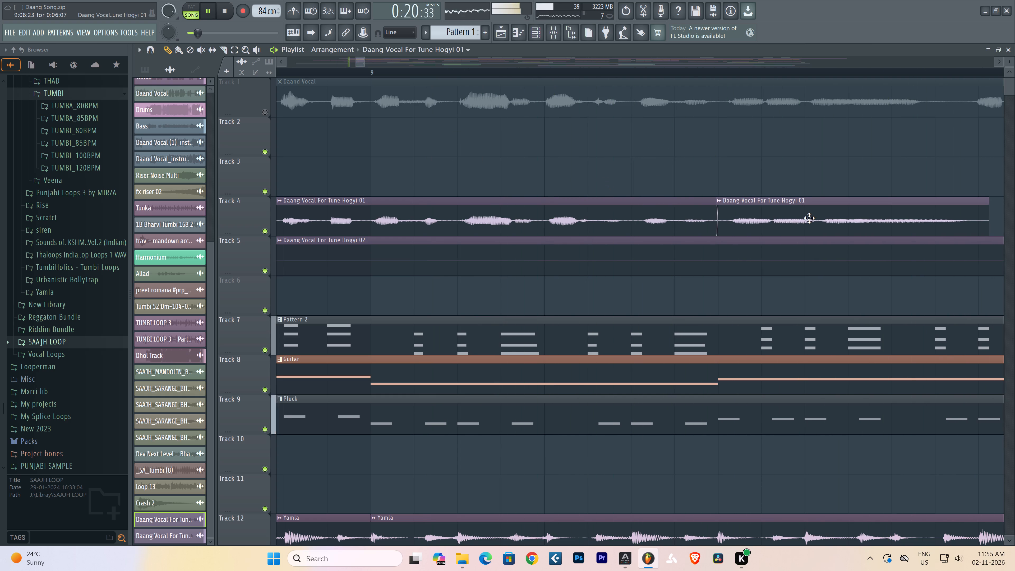
{"action": "left_click_drag", "start_coordinate": [809, 218], "coordinate": [808, 218], "text": "alt"}
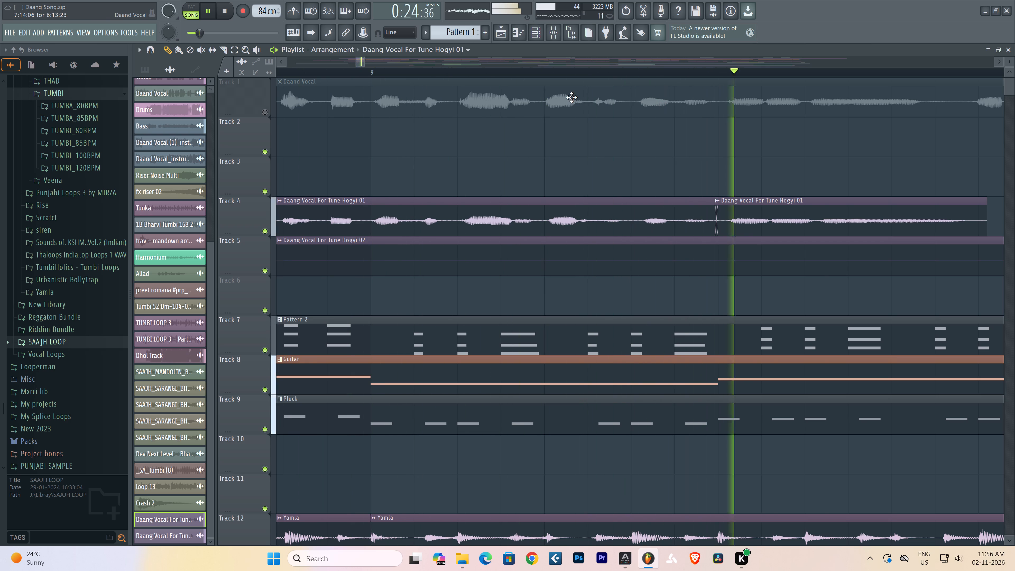
Listen through bars 9 to 12 and compare the edited Hogyi 01 clips with the Daand Vocal waveform.
{"action": "scroll", "coordinate": [580, 73], "scroll_direction": "down", "scroll_amount": 6}
{"action": "scroll", "coordinate": [580, 73], "scroll_direction": "up", "scroll_amount": 1}
{"action": "scroll", "coordinate": [580, 73], "scroll_direction": "down", "scroll_amount": 2}
{"action": "scroll", "coordinate": [580, 73], "scroll_direction": "up", "scroll_amount": 1}
{"action": "scroll", "coordinate": [580, 73], "scroll_direction": "down", "scroll_amount": 4}
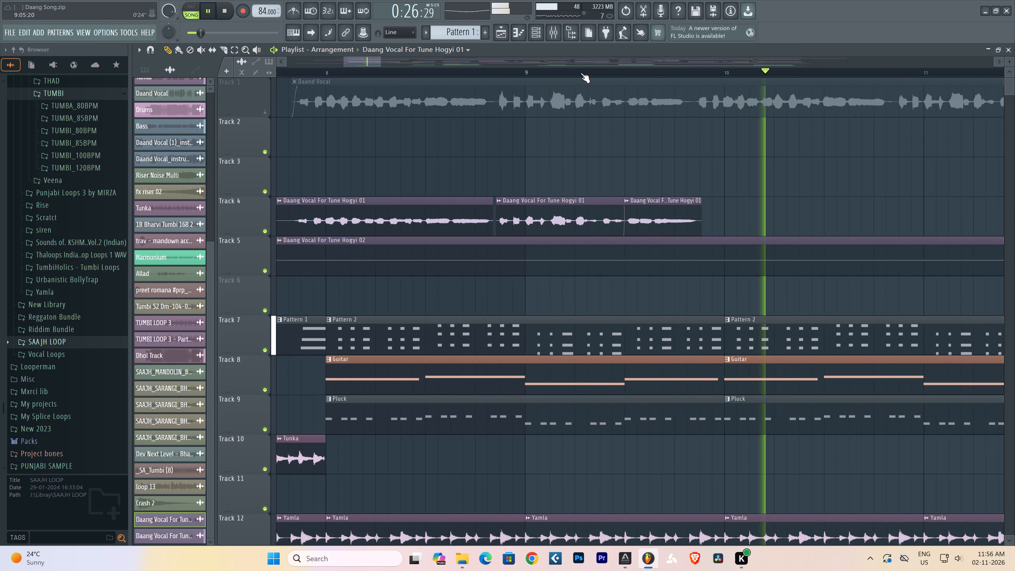
{"action": "scroll", "coordinate": [580, 73], "scroll_direction": "down", "scroll_amount": 3}
{"action": "scroll", "coordinate": [580, 73], "scroll_direction": "up", "scroll_amount": 1}
{"action": "scroll", "coordinate": [580, 73], "scroll_direction": "down", "scroll_amount": 4}
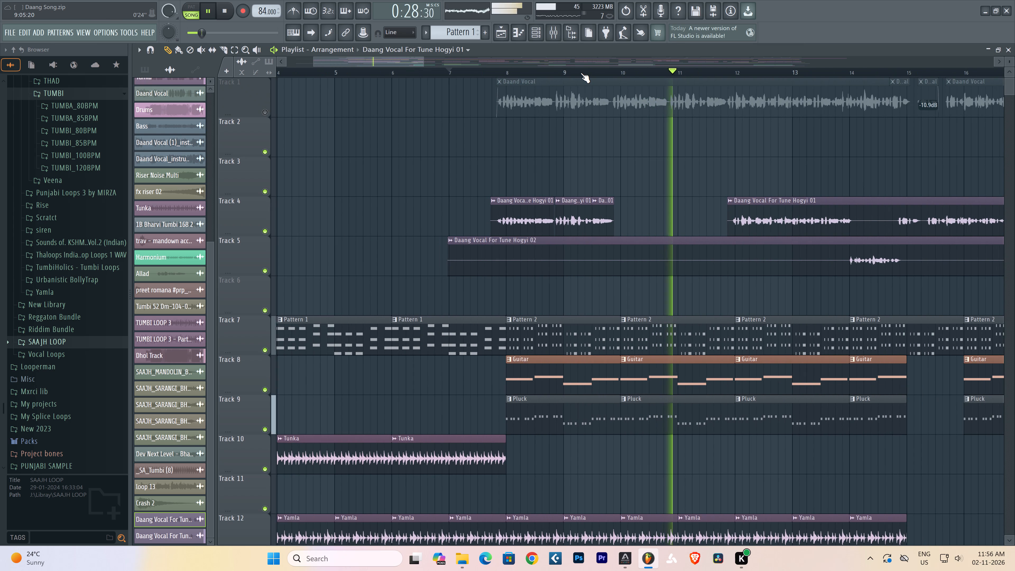
{"action": "scroll", "coordinate": [716, 276], "scroll_direction": "down", "scroll_amount": 2}
{"action": "scroll", "coordinate": [716, 277], "scroll_direction": "up", "scroll_amount": 3}
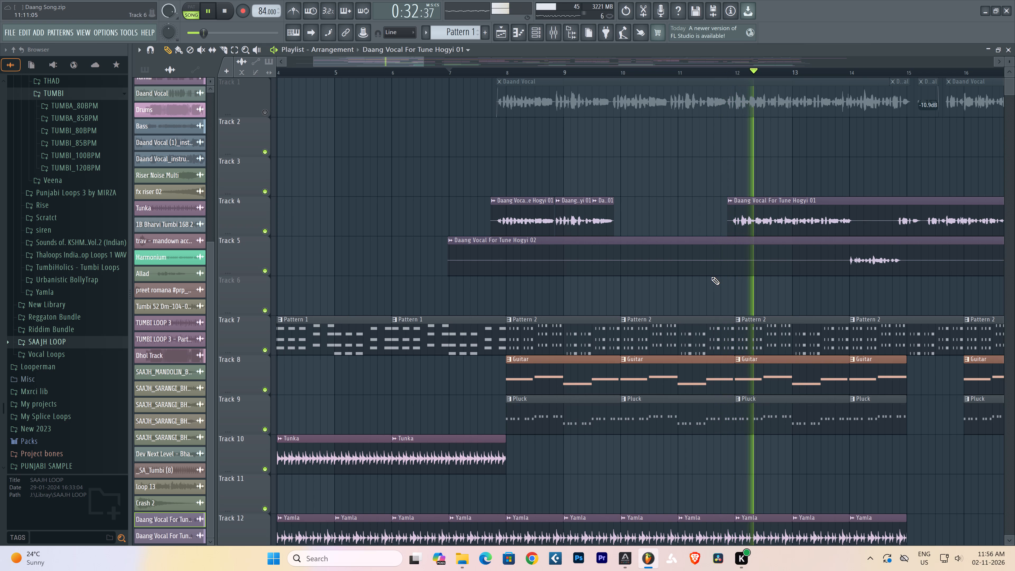
{"action": "scroll", "coordinate": [705, 71], "scroll_direction": "up", "scroll_amount": 3}
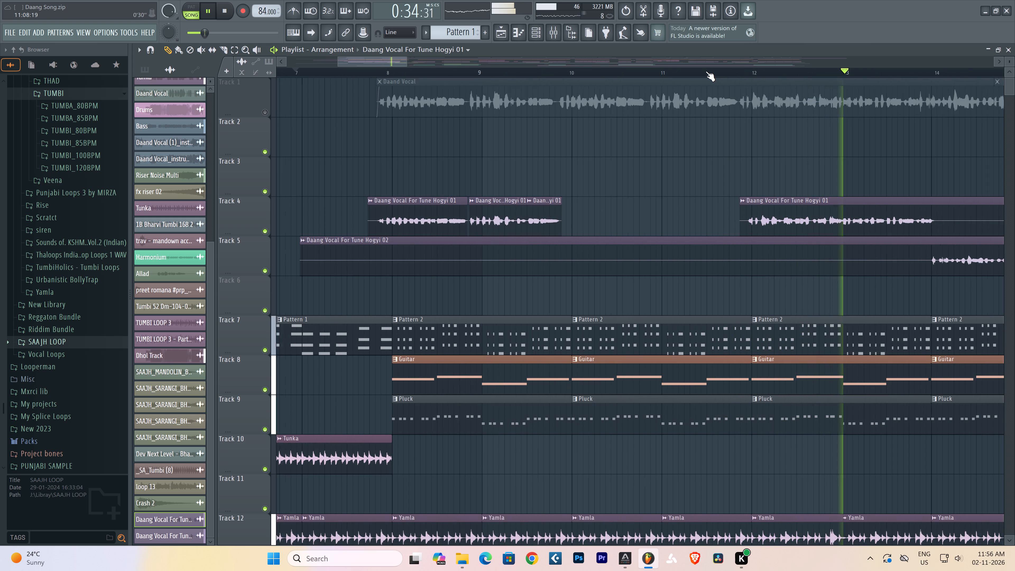
Unmute the Daand Vocal on Track 1 and play it together with Hogyi 01 from just before bar 8.
{"action": "left_click", "coordinate": [267, 113]}
{"action": "left_click", "coordinate": [362, 69]}
{"action": "scroll", "coordinate": [365, 72], "scroll_direction": "up", "scroll_amount": 2}
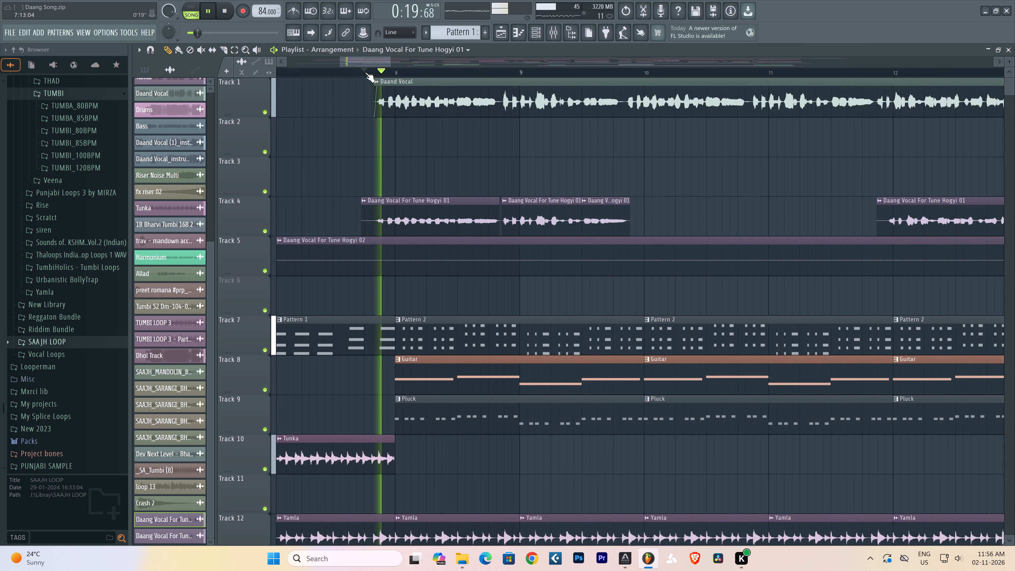
Play through bars 8 to 10 and compare the sliced Hogyi 01 clips with the Daand Vocal waveform.
{"action": "scroll", "coordinate": [365, 72], "scroll_direction": "up", "scroll_amount": 2}
{"action": "scroll", "coordinate": [573, 70], "scroll_direction": "up", "scroll_amount": 4}
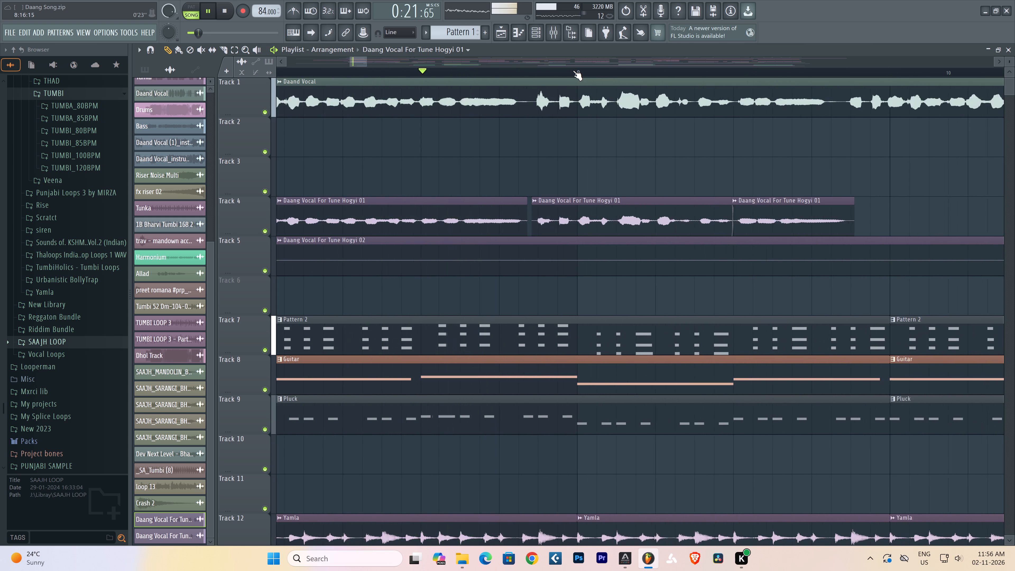
{"action": "scroll", "coordinate": [573, 70], "scroll_direction": "up", "scroll_amount": 4}
{"action": "scroll", "coordinate": [573, 71], "scroll_direction": "down", "scroll_amount": 3}
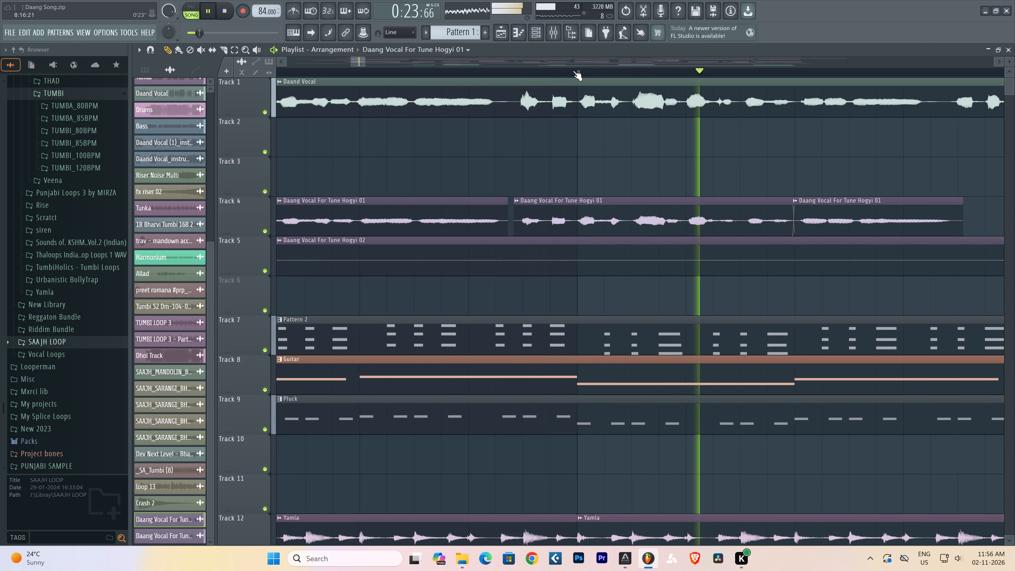
{"action": "scroll", "coordinate": [573, 71], "scroll_direction": "down", "scroll_amount": 4}
{"action": "scroll", "coordinate": [712, 75], "scroll_direction": "down", "scroll_amount": 1}
{"action": "scroll", "coordinate": [712, 75], "scroll_direction": "up", "scroll_amount": 4}
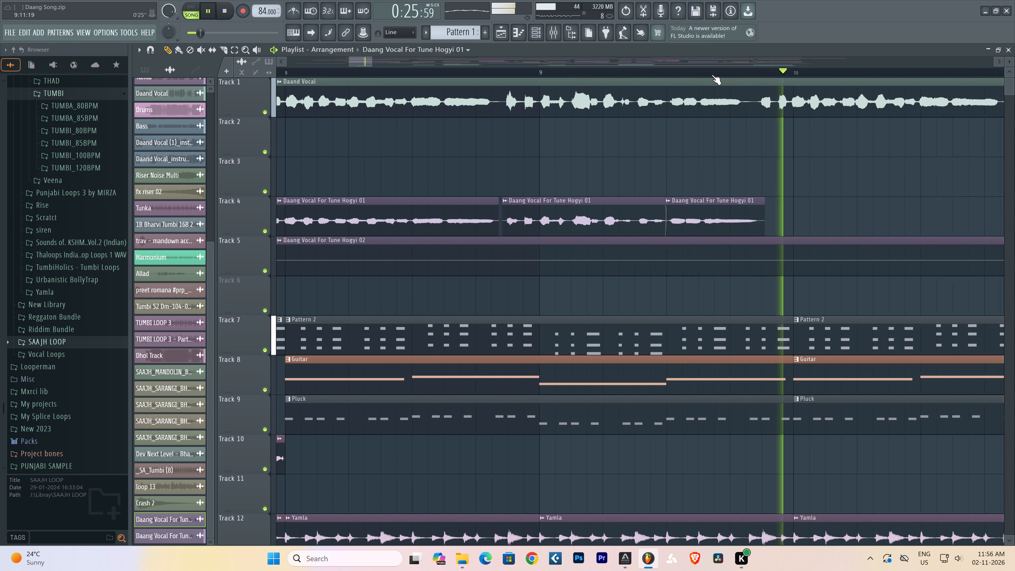
{"action": "scroll", "coordinate": [712, 75], "scroll_direction": "up", "scroll_amount": 8}
{"action": "key", "text": "space"}
{"action": "key", "text": "space"}
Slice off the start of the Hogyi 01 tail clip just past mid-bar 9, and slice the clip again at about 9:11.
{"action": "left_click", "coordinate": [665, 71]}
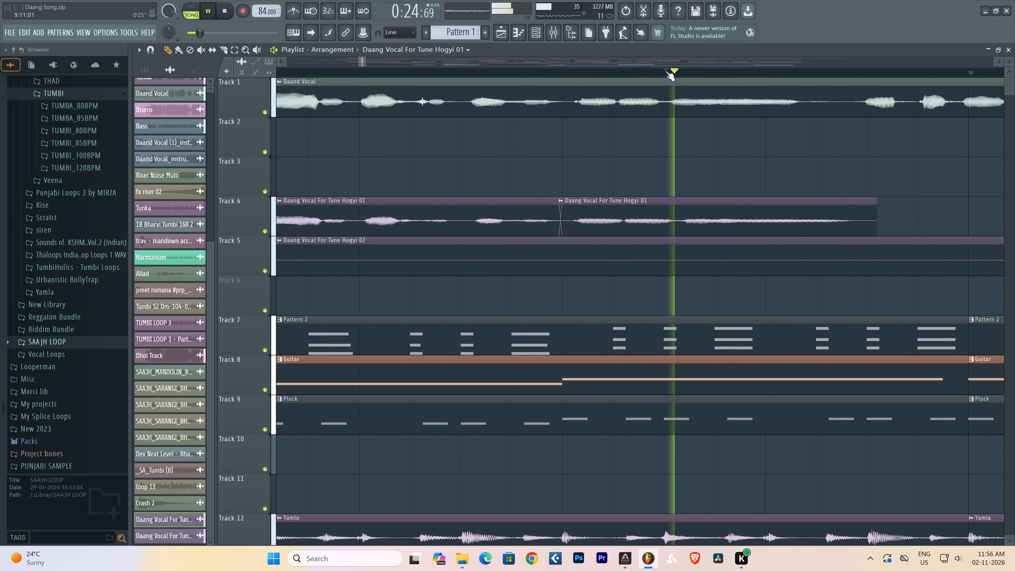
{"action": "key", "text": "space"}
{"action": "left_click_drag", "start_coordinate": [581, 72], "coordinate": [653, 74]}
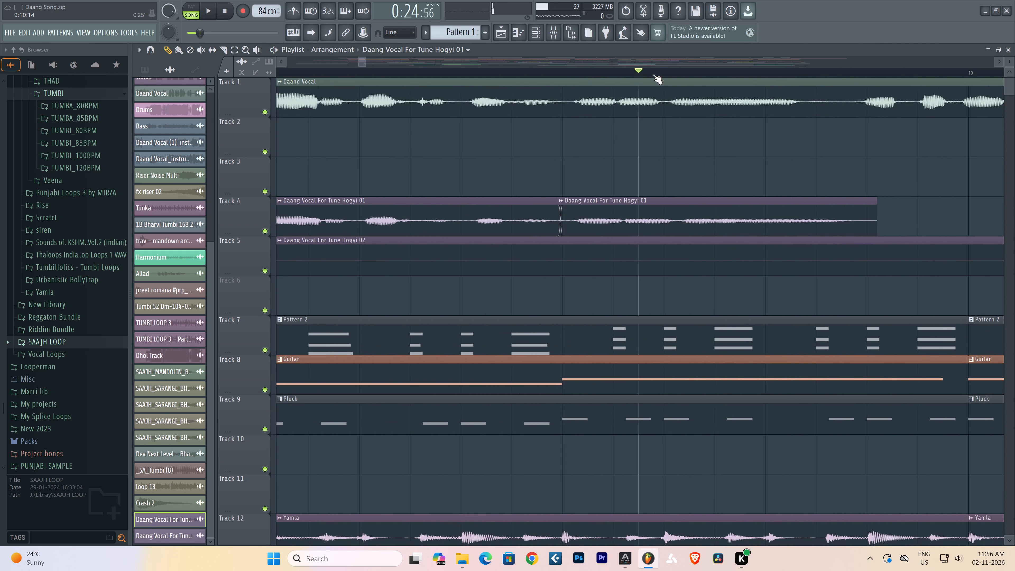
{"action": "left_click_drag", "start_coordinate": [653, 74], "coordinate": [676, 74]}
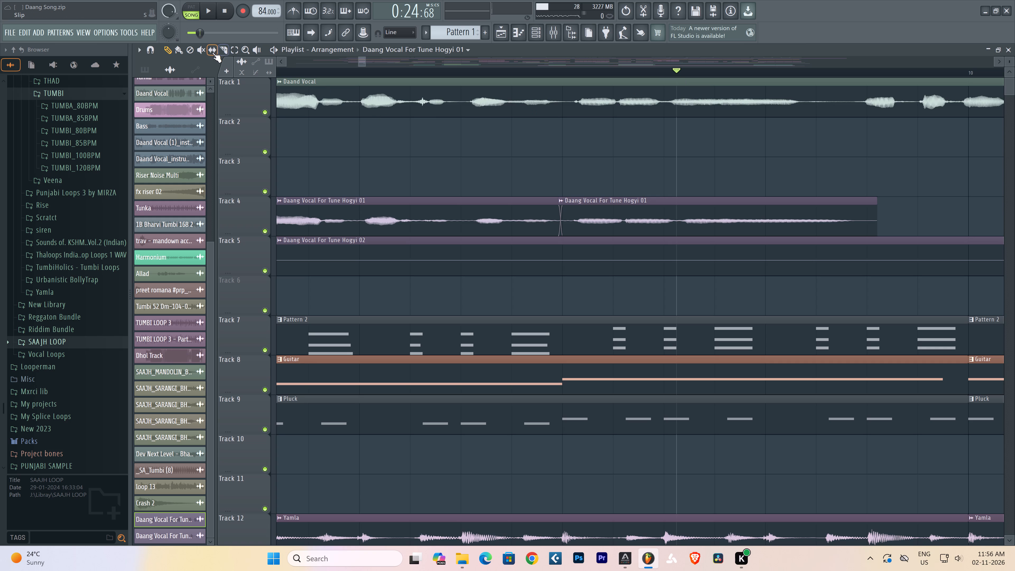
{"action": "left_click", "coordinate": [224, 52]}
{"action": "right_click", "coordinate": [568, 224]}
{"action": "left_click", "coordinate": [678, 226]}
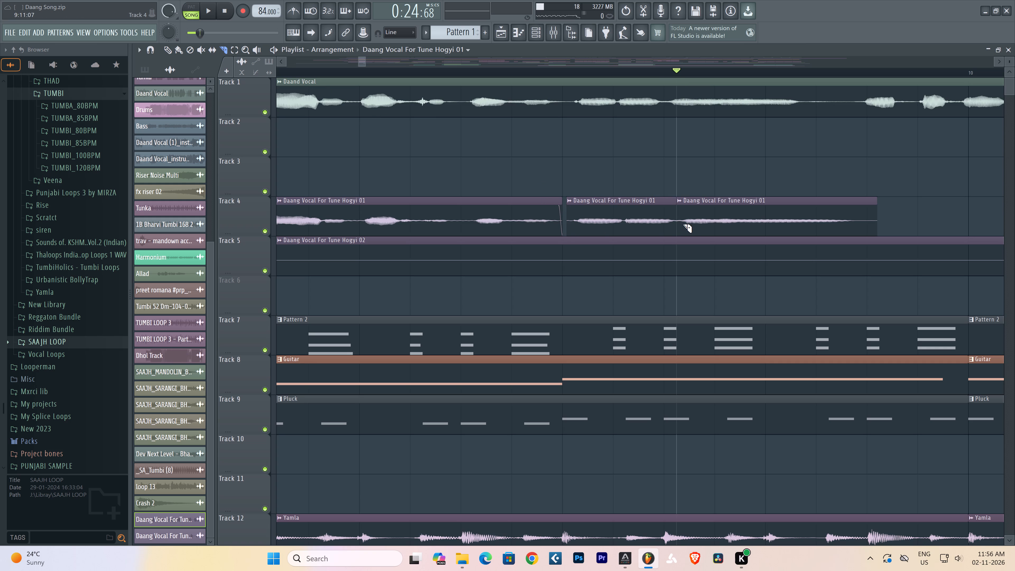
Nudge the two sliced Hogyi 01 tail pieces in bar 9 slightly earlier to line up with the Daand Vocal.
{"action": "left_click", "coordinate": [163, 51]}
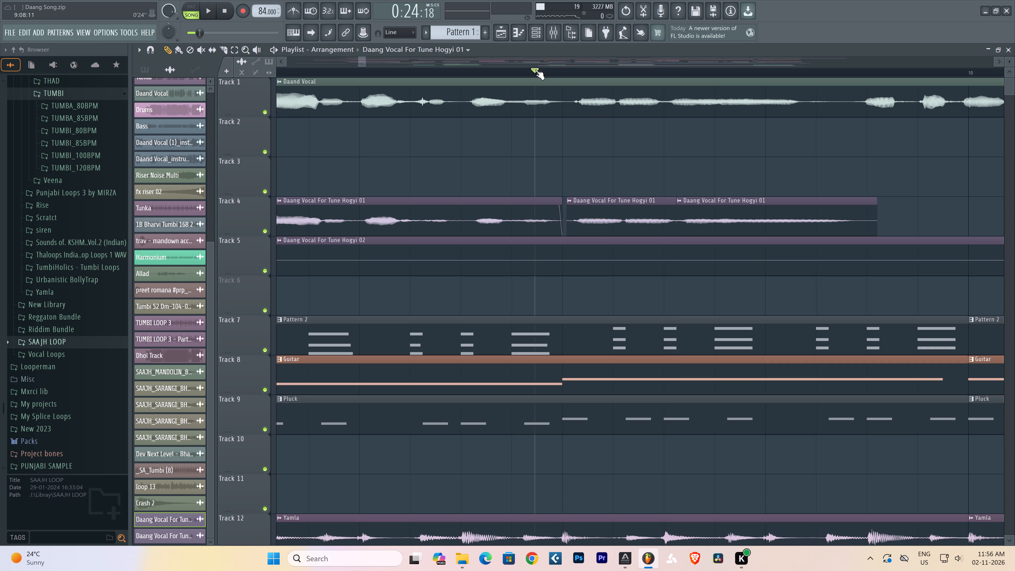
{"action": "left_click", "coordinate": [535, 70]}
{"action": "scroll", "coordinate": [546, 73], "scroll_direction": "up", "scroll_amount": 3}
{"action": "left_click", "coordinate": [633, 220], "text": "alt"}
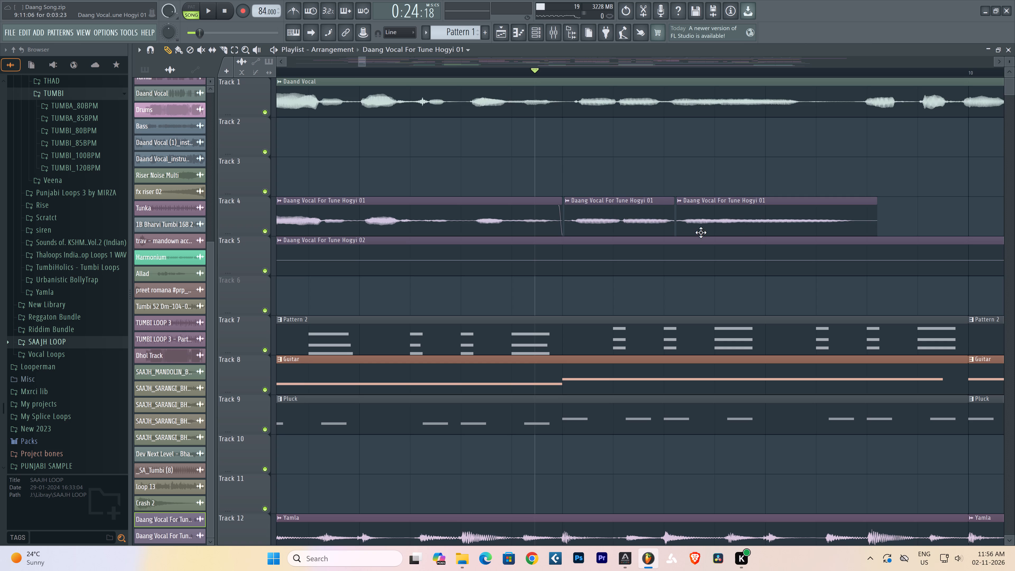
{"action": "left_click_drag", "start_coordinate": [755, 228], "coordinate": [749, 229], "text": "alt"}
Play the adjusted bar 9 tail, mute the Daand Vocal on Track 1, and play Hogyi 01 without it.
{"action": "key", "text": "space"}
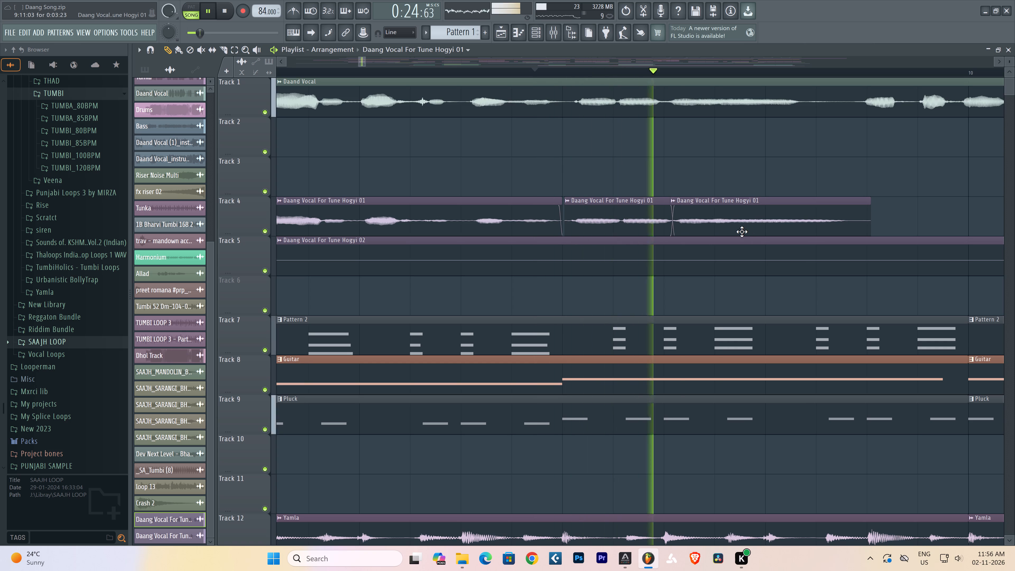
{"action": "key", "text": "space"}
{"action": "left_click", "coordinate": [265, 113]}
{"action": "key", "text": "space"}
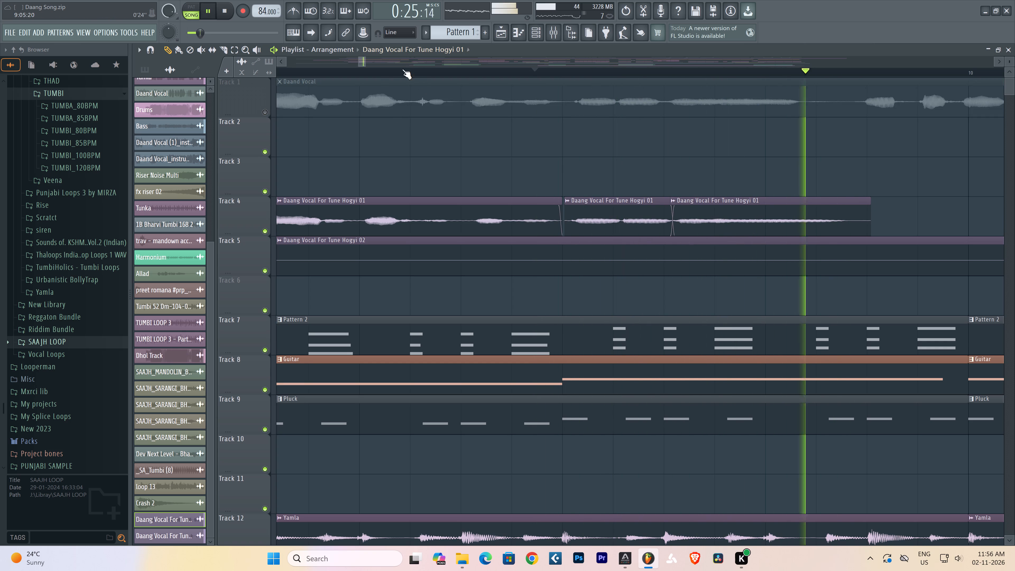
Listen to the Hogyi 01 clips from bar 9 onward and look over the remaining Hogyi phrases across the arrangement.
{"action": "left_click", "coordinate": [371, 75]}
{"action": "scroll", "coordinate": [371, 75], "scroll_direction": "down", "scroll_amount": 6}
{"action": "scroll", "coordinate": [371, 75], "scroll_direction": "up", "scroll_amount": 2}
{"action": "scroll", "coordinate": [371, 75], "scroll_direction": "down", "scroll_amount": 2}
{"action": "scroll", "coordinate": [371, 75], "scroll_direction": "up", "scroll_amount": 1}
{"action": "scroll", "coordinate": [371, 75], "scroll_direction": "down", "scroll_amount": 2}
{"action": "scroll", "coordinate": [371, 75], "scroll_direction": "up", "scroll_amount": 1}
{"action": "scroll", "coordinate": [372, 75], "scroll_direction": "down", "scroll_amount": 1}
{"action": "scroll", "coordinate": [372, 75], "scroll_direction": "up", "scroll_amount": 1}
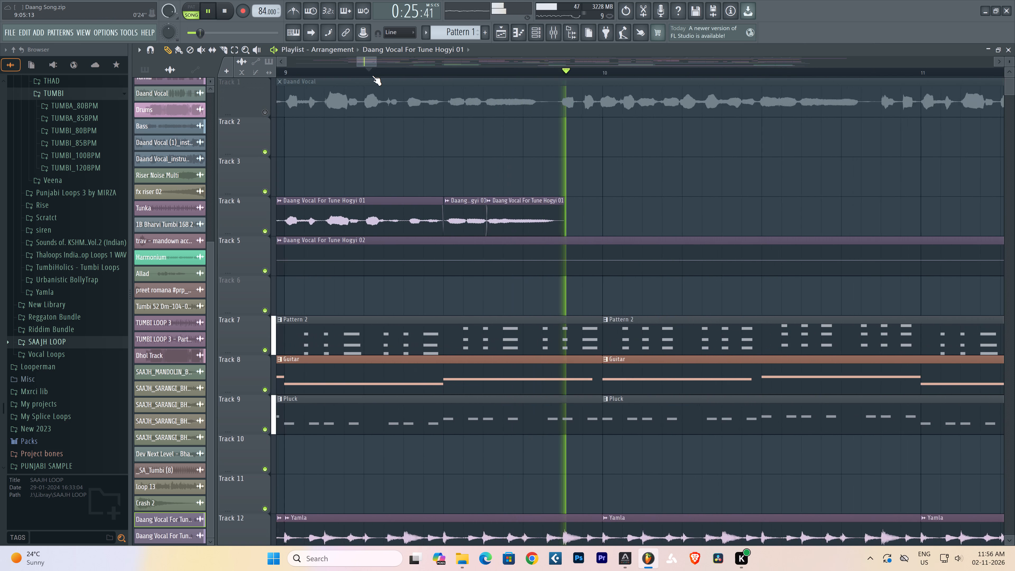
{"action": "scroll", "coordinate": [372, 75], "scroll_direction": "down", "scroll_amount": 3}
{"action": "scroll", "coordinate": [372, 75], "scroll_direction": "up", "scroll_amount": 1}
{"action": "scroll", "coordinate": [372, 75], "scroll_direction": "down", "scroll_amount": 10}
{"action": "scroll", "coordinate": [381, 73], "scroll_direction": "up", "scroll_amount": 1}
{"action": "scroll", "coordinate": [381, 73], "scroll_direction": "down", "scroll_amount": 5}
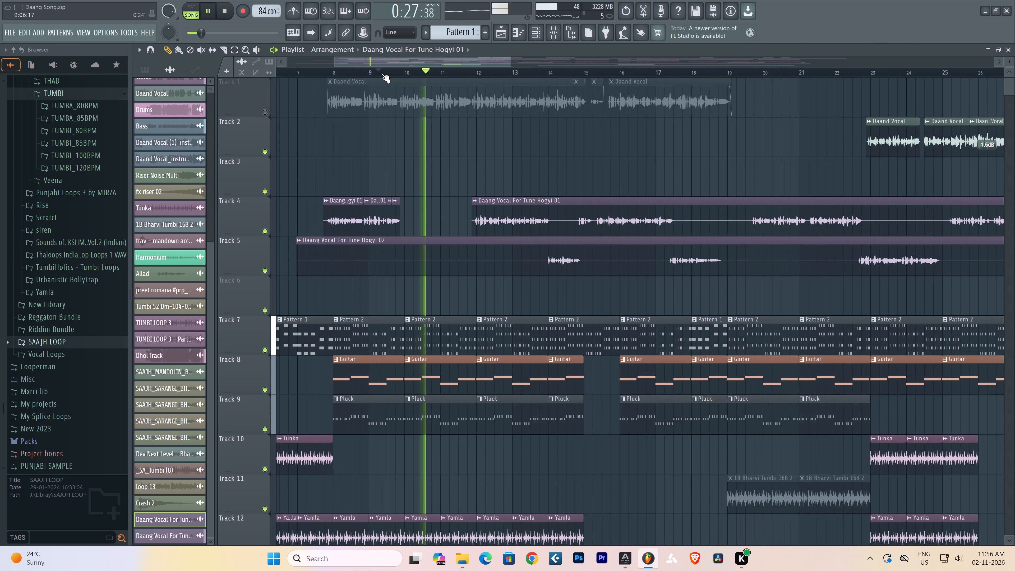
{"action": "scroll", "coordinate": [381, 73], "scroll_direction": "down", "scroll_amount": 1}
{"action": "scroll", "coordinate": [381, 73], "scroll_direction": "up", "scroll_amount": 1}
{"action": "scroll", "coordinate": [381, 73], "scroll_direction": "down", "scroll_amount": 1}
{"action": "right_click", "coordinate": [460, 177]}
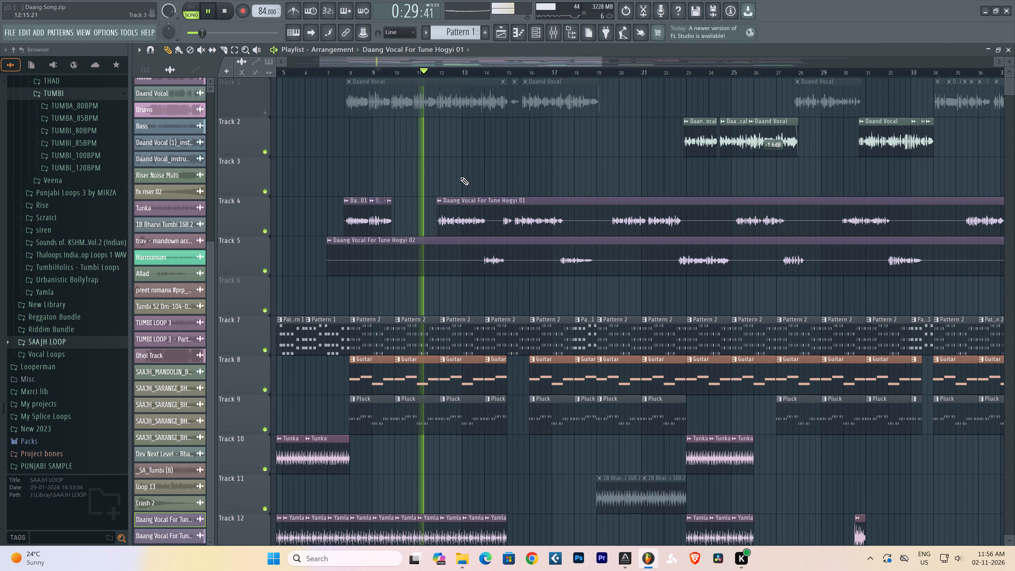
Save the Daang Song project, stop playback and close FL Studio.
{"action": "key", "text": "ctrl+s"}
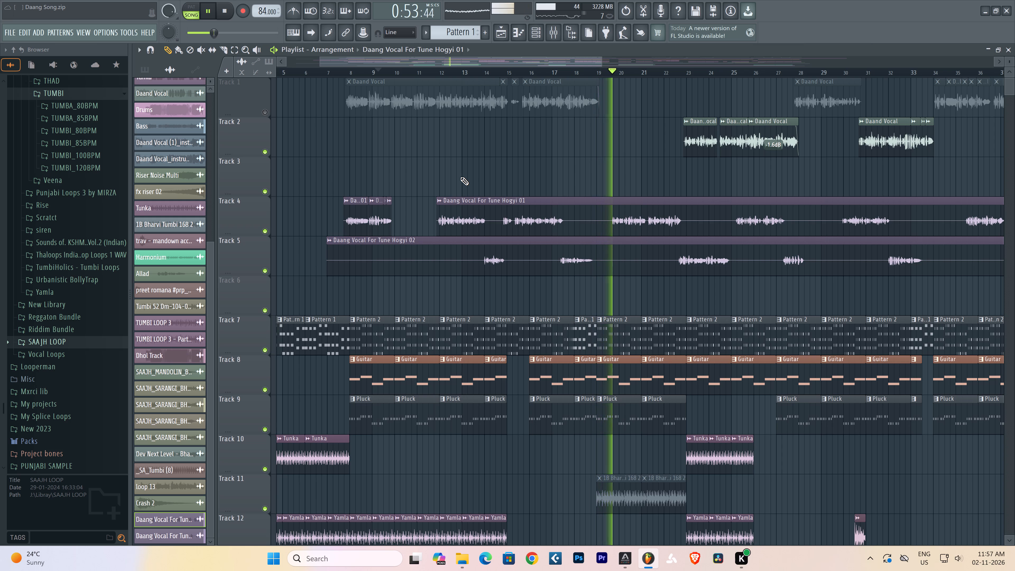
{"action": "key", "text": "space"}
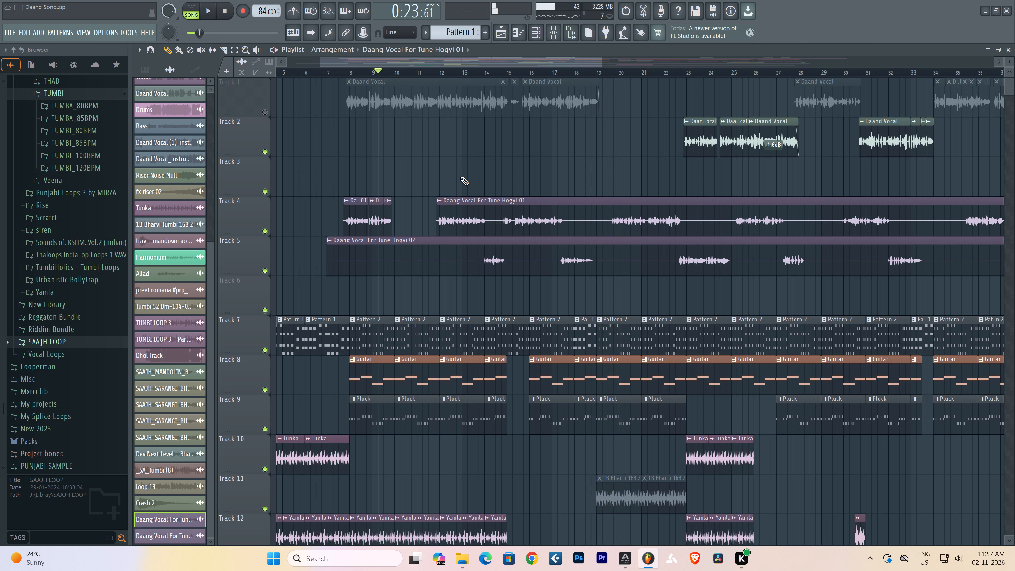
{"action": "left_click", "coordinate": [1010, 10]}
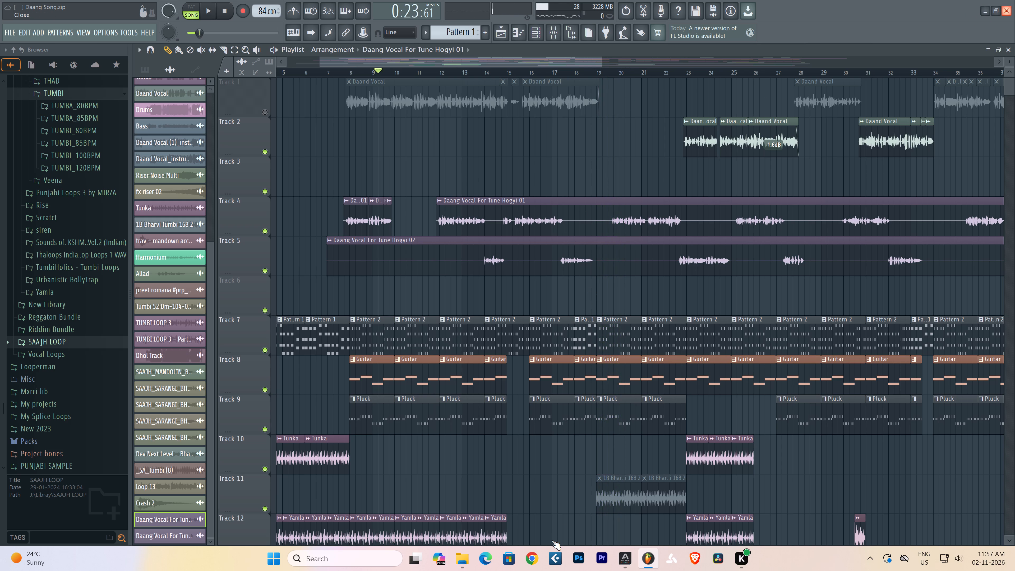
Switch to Cubase, open the recent Daand Vocal project to view its vocal tracks, and close both project and hub.
{"action": "left_click", "coordinate": [553, 559]}
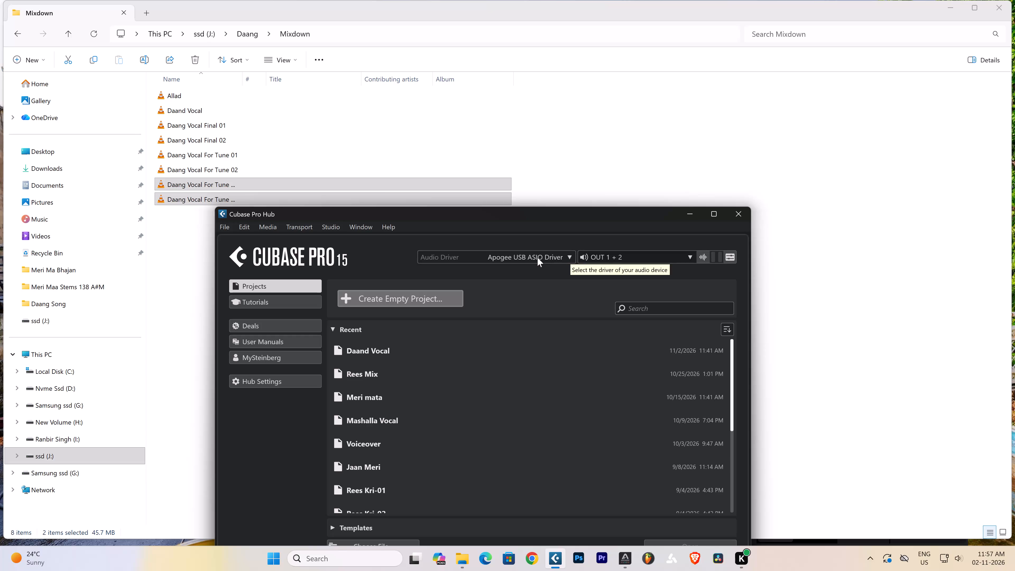
{"action": "double_click", "coordinate": [399, 349]}
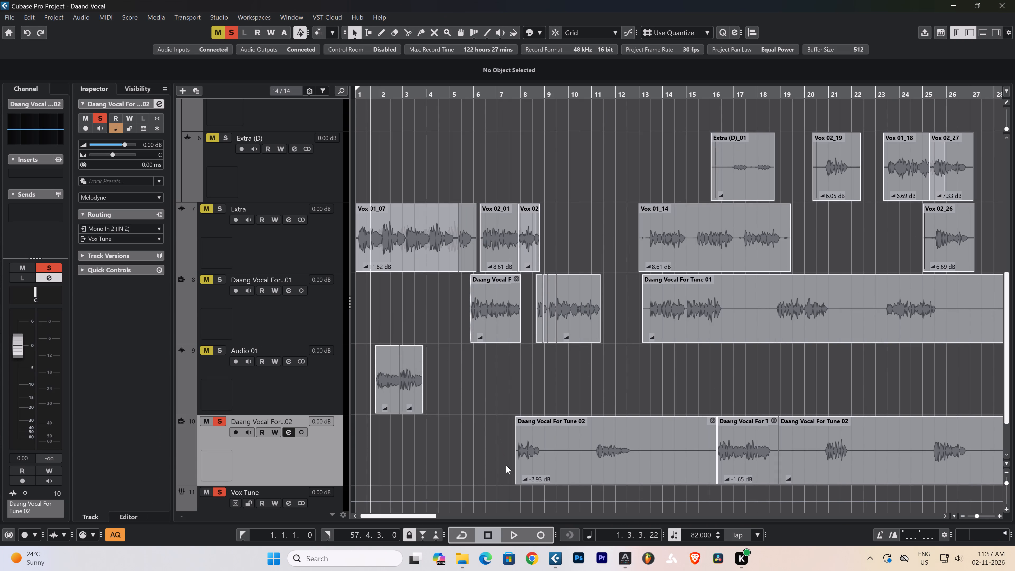
{"action": "left_click", "coordinate": [324, 462]}
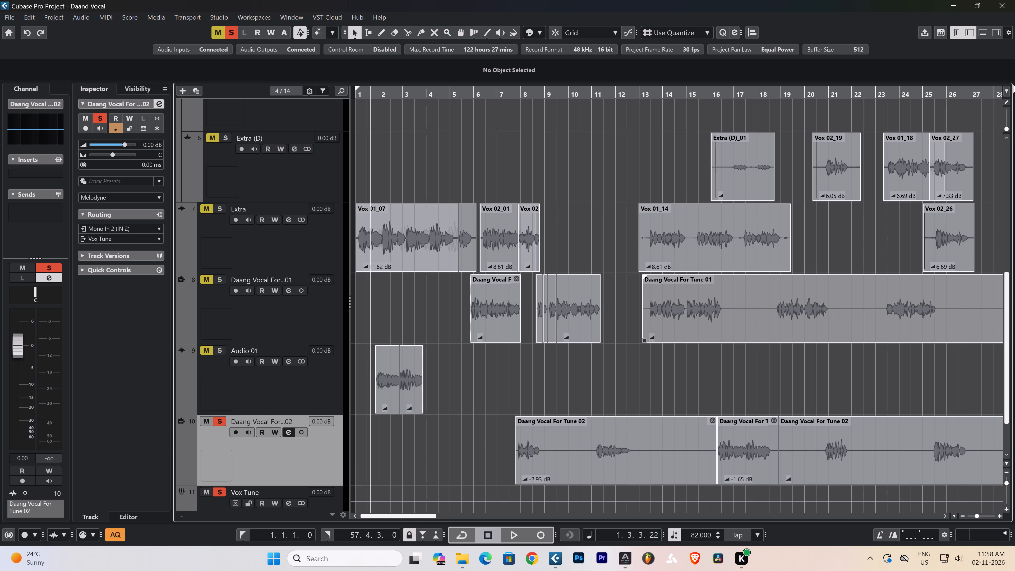
{"action": "left_click", "coordinate": [1009, 4]}
{"action": "left_click", "coordinate": [514, 310]}
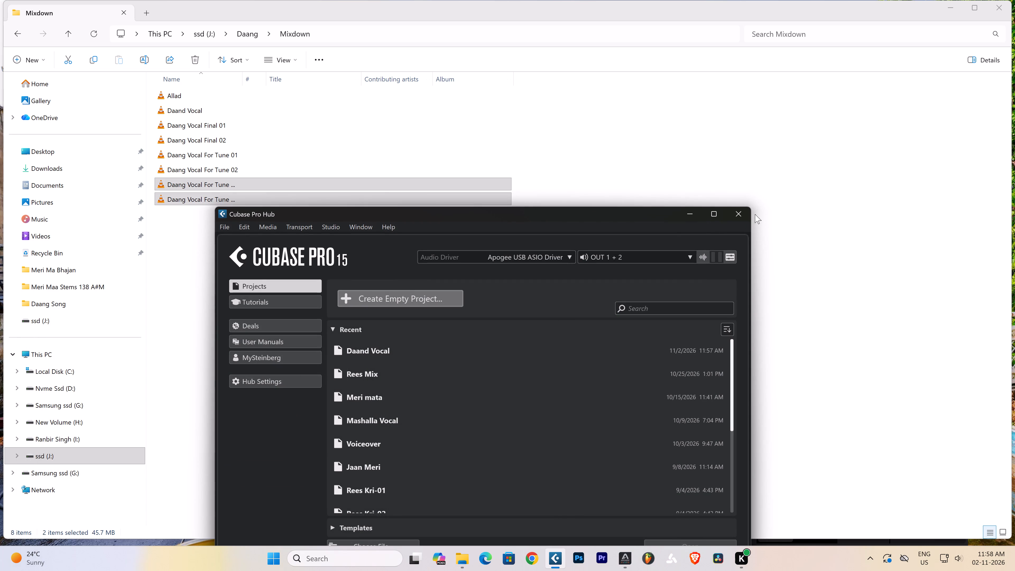
{"action": "left_click", "coordinate": [739, 214]}
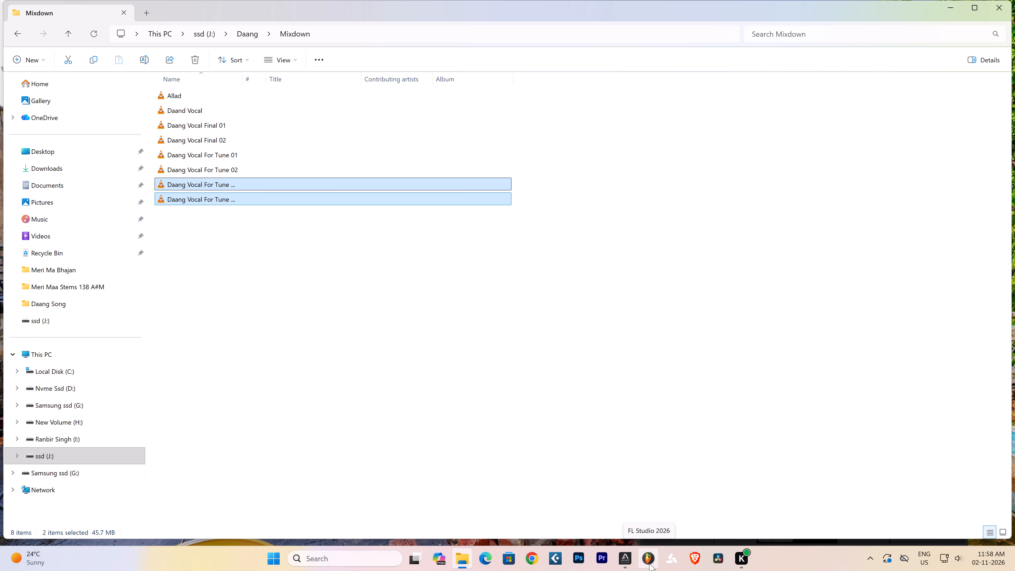
Switch to FL Studio, reopen the recent project Daang Song.zip and close the Hogyi 02 sample window.
{"action": "double_click", "coordinate": [649, 563]}
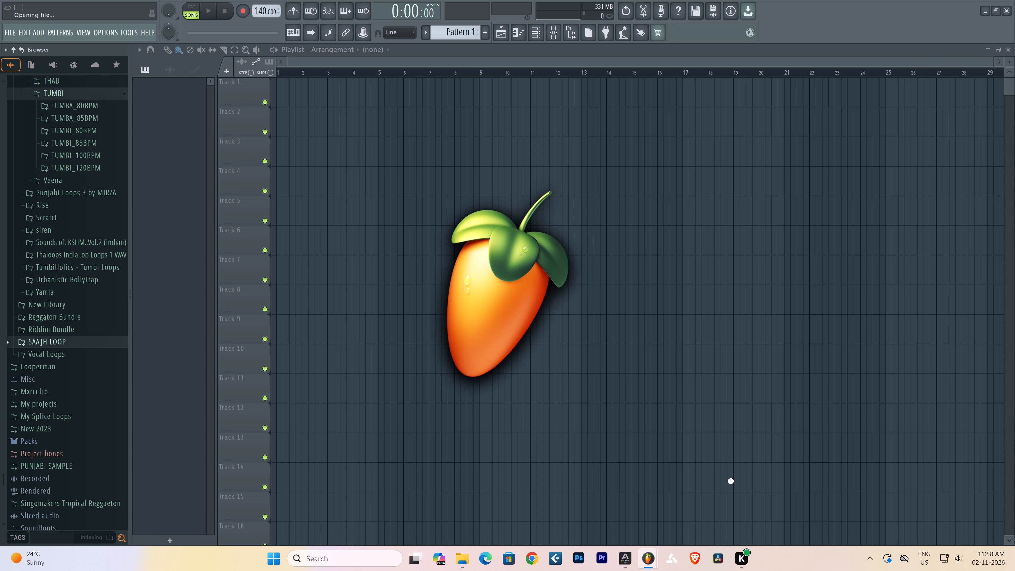
{"action": "left_click", "coordinate": [12, 34]}
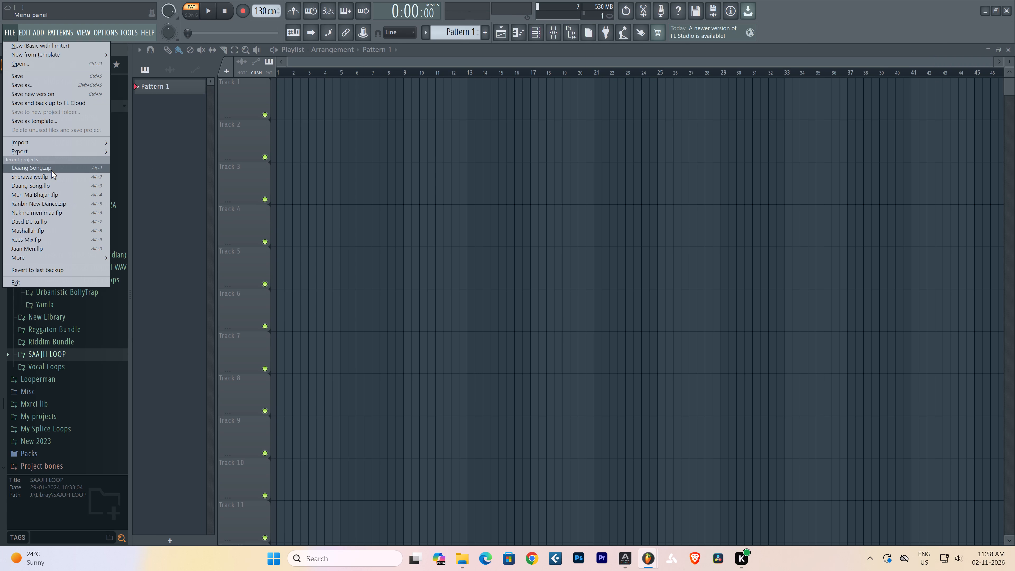
{"action": "left_click", "coordinate": [1005, 10]}
{"action": "left_click", "coordinate": [1007, 12]}
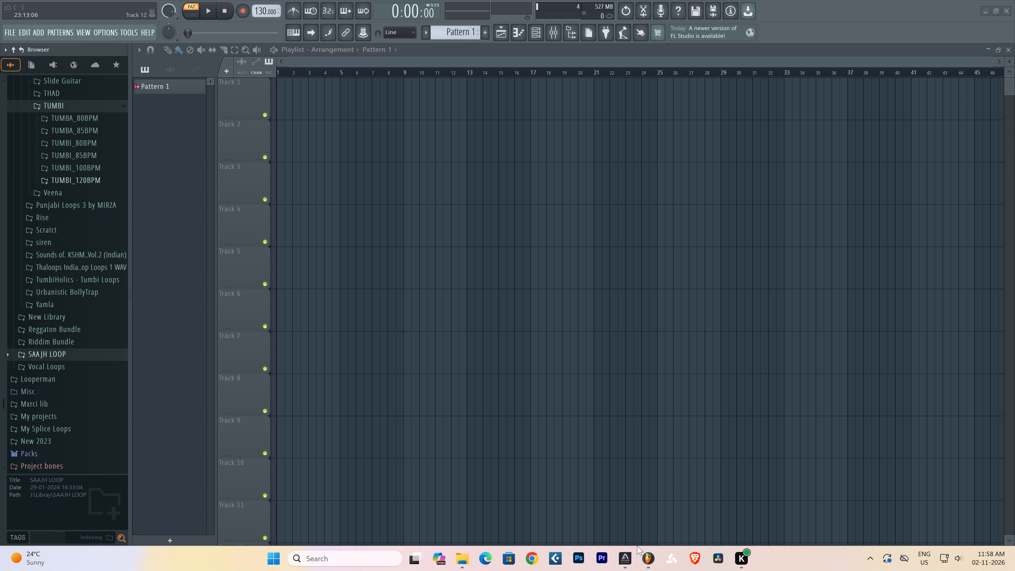
{"action": "left_click", "coordinate": [659, 512]}
{"action": "left_click", "coordinate": [6, 28]}
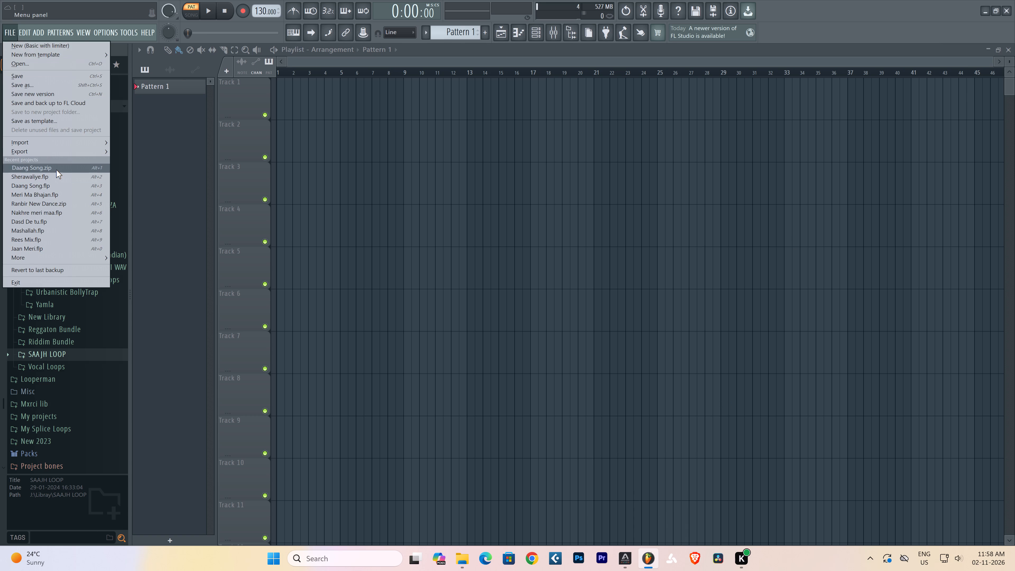
{"action": "left_click", "coordinate": [56, 169]}
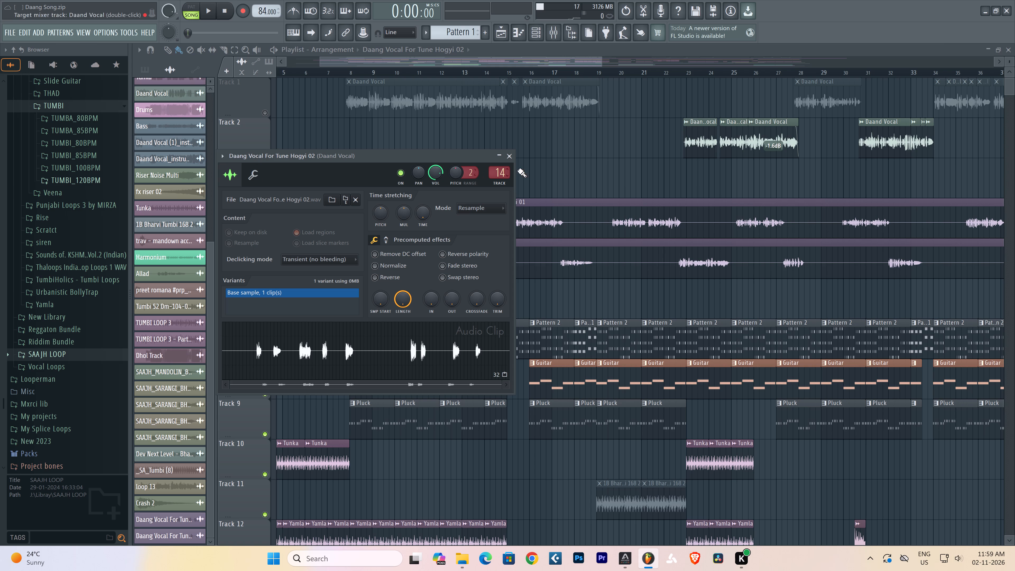
{"action": "left_click", "coordinate": [508, 156]}
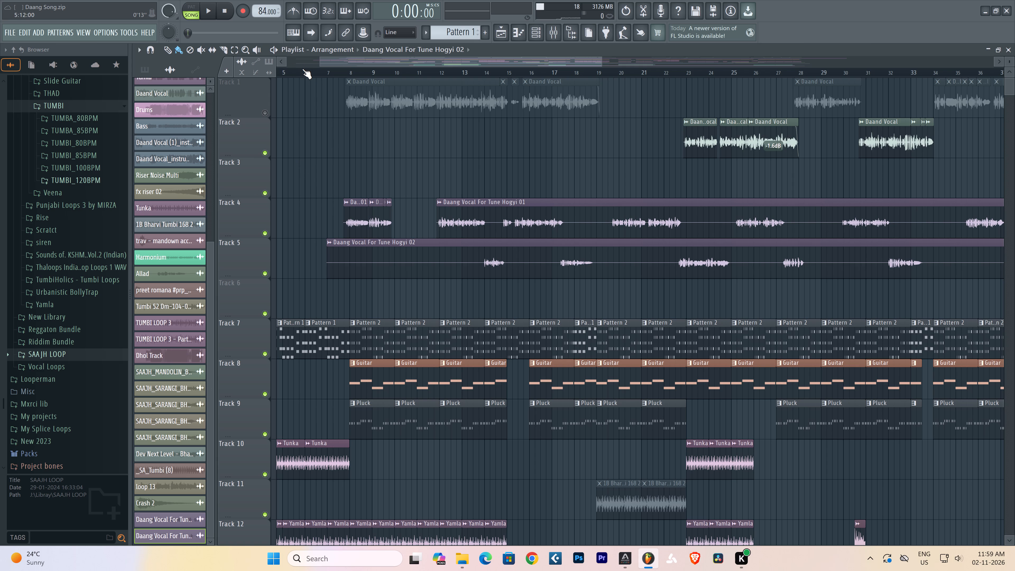
Delete all the Hogyi 01 and Hogyi 02 clips from Tracks 4 and 5 of the playlist.
{"action": "scroll", "coordinate": [306, 75], "scroll_direction": "down", "scroll_amount": 10}
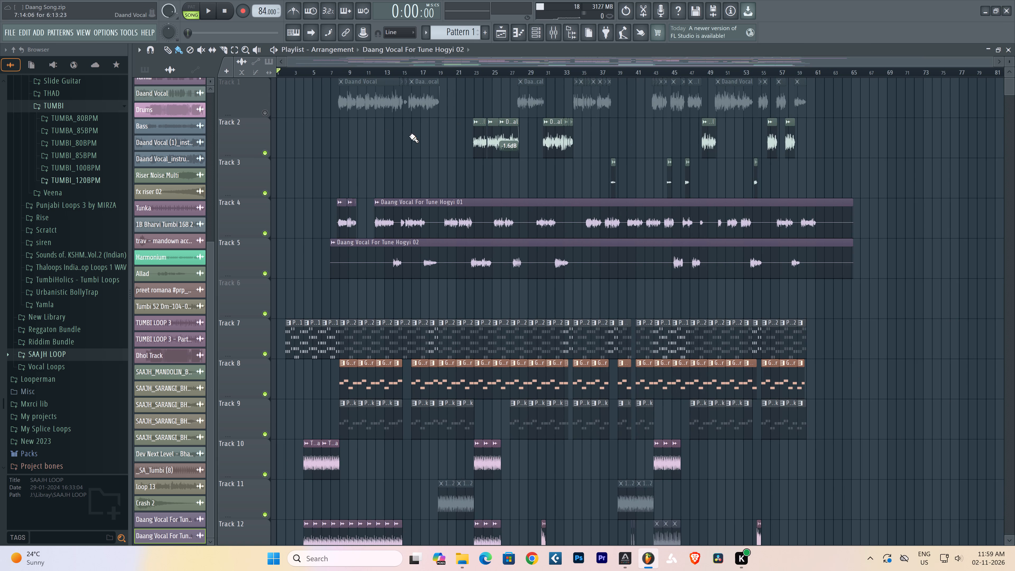
{"action": "right_click_drag", "start_coordinate": [334, 225], "coordinate": [550, 226]}
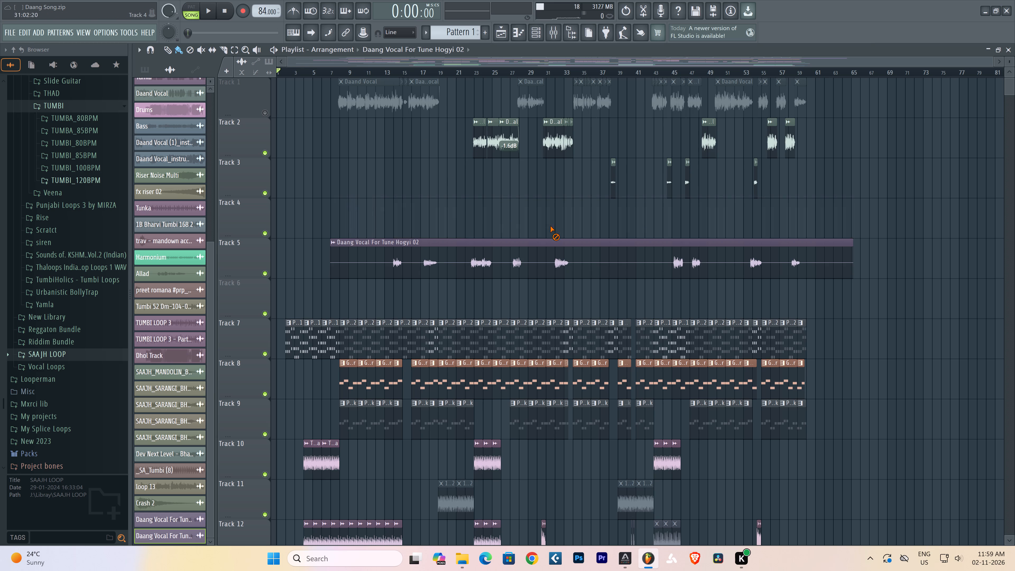
{"action": "right_click_drag", "start_coordinate": [550, 226], "coordinate": [533, 257]}
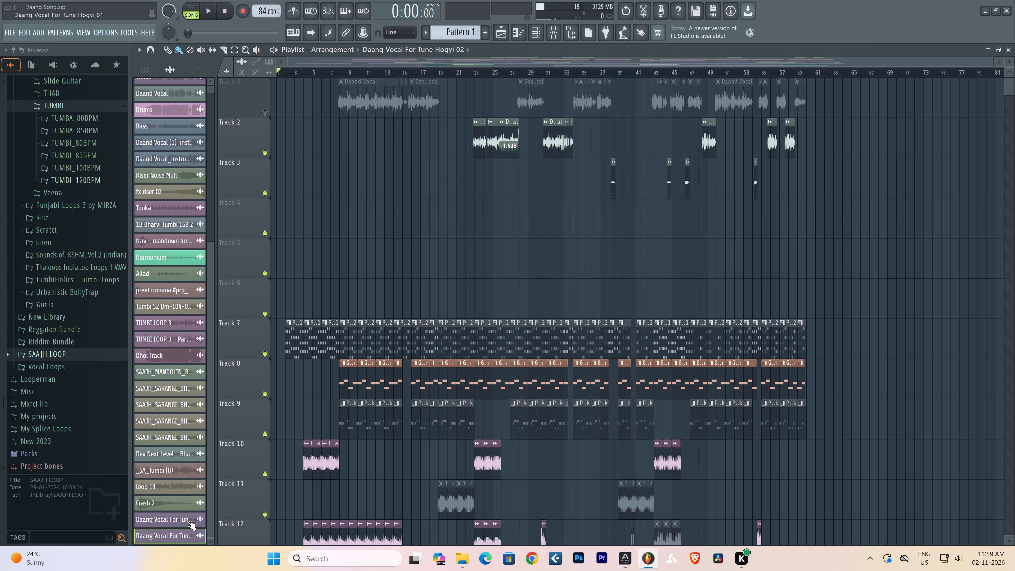
Delete the Daang Vocal For Tune Hogyi 01 and 02 audio clips from the project's clip list.
{"action": "left_click", "coordinate": [187, 521], "text": "ctrl"}
{"action": "right_click", "coordinate": [187, 521]}
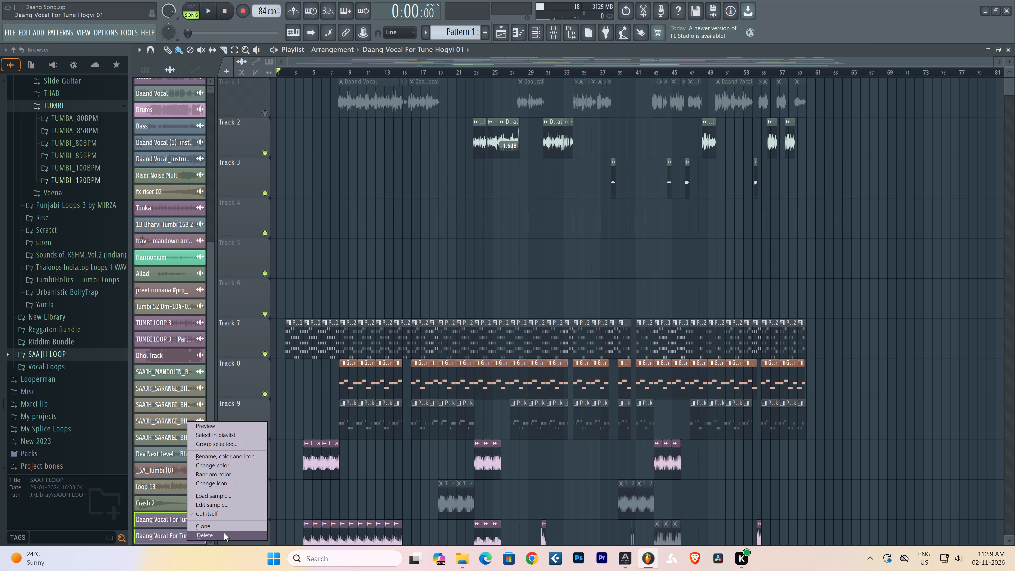
{"action": "double_click", "coordinate": [224, 533]}
{"action": "left_click", "coordinate": [550, 312]}
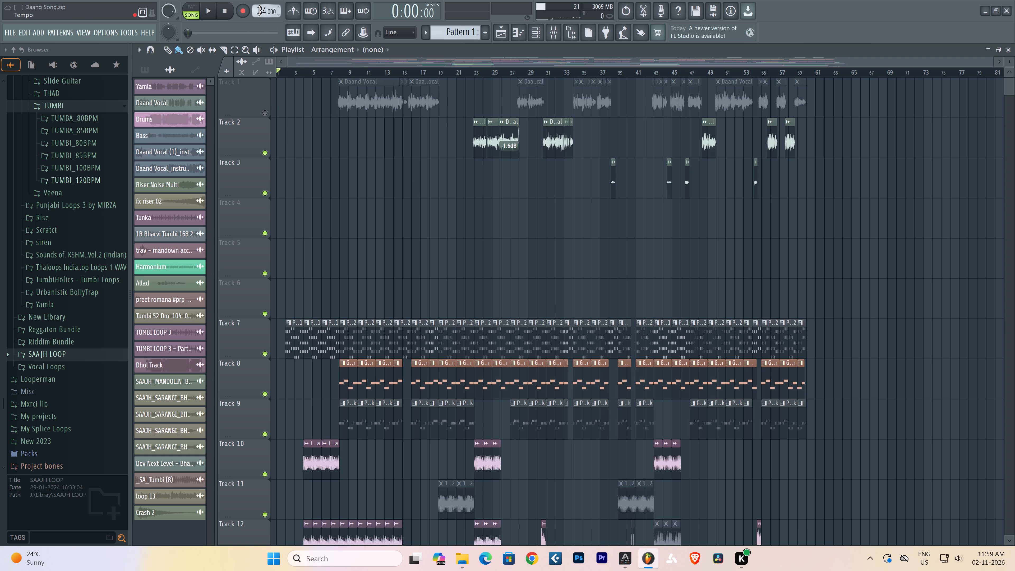
Set the project tempo to 82 BPM and restretch all channels.
{"action": "left_click_drag", "start_coordinate": [259, 10], "coordinate": [255, 16]}
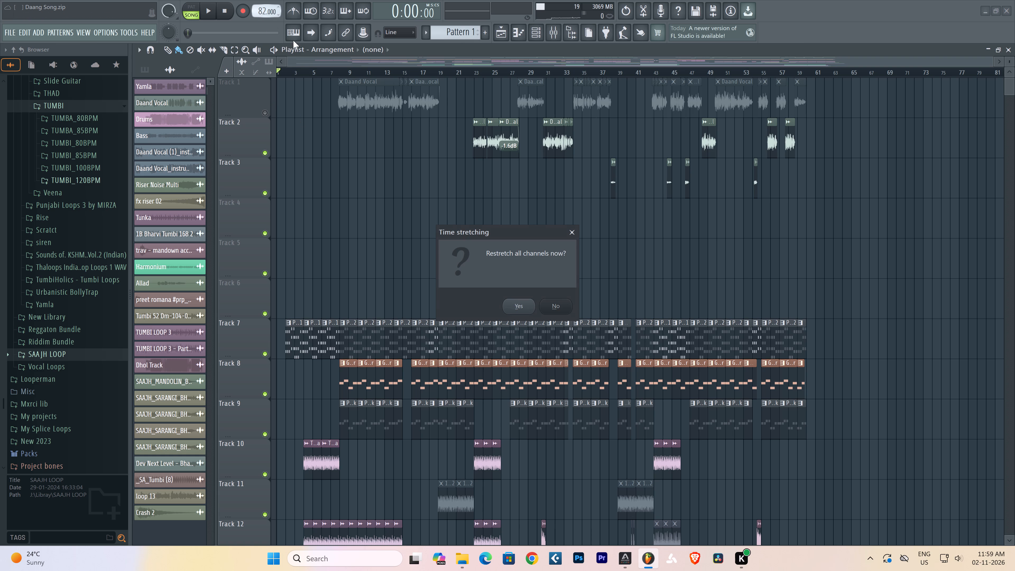
{"action": "left_click", "coordinate": [524, 307]}
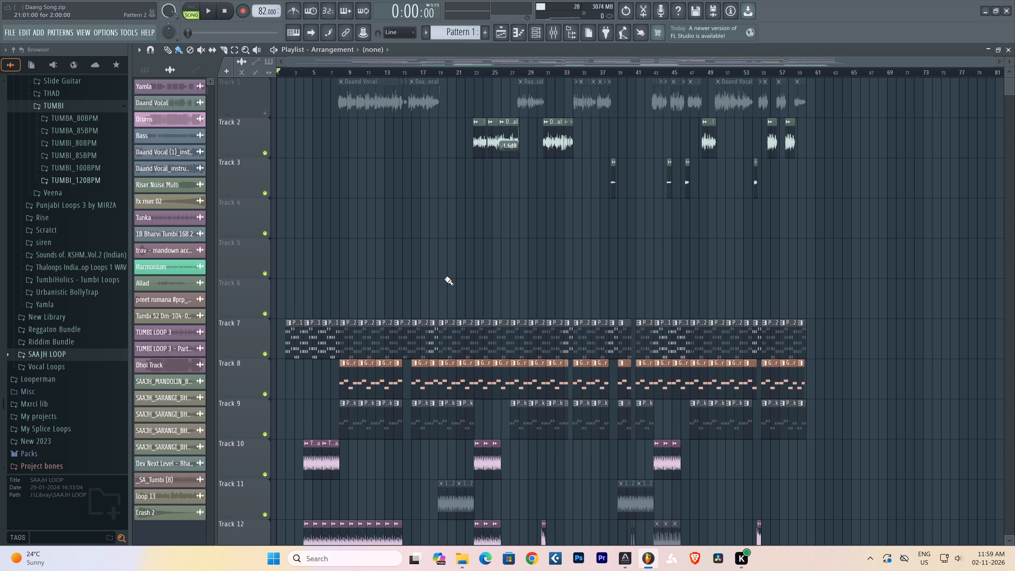
Check the time-stretching settings of the Daand Vocal audio clip and close its window.
{"action": "double_click", "coordinate": [357, 104]}
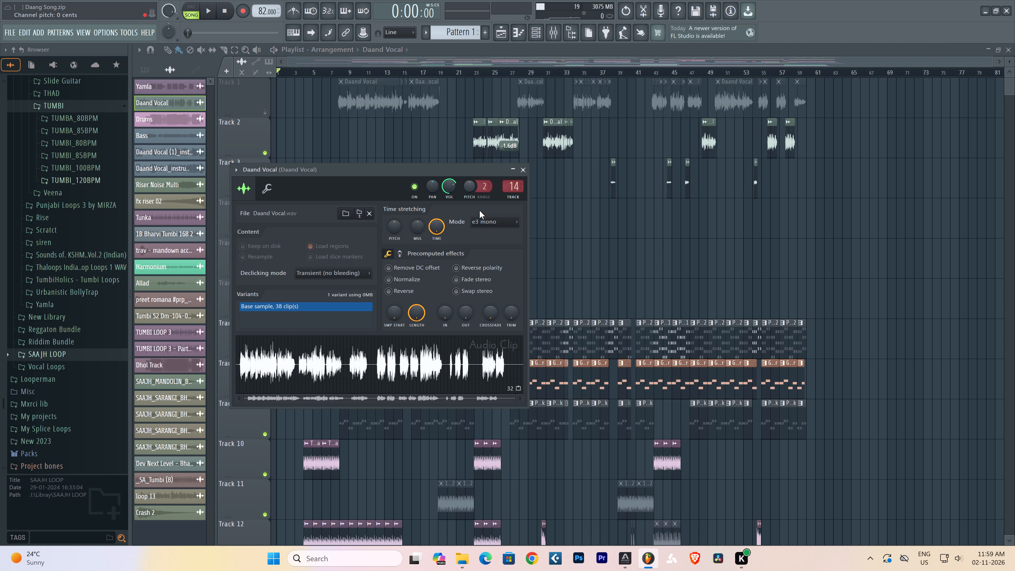
{"action": "right_click", "coordinate": [565, 255]}
Import the two Daang Vocal For Tune Hogyi files from the Mixdown folder onto playlist Tracks 4 and 5.
{"action": "left_click", "coordinate": [461, 568]}
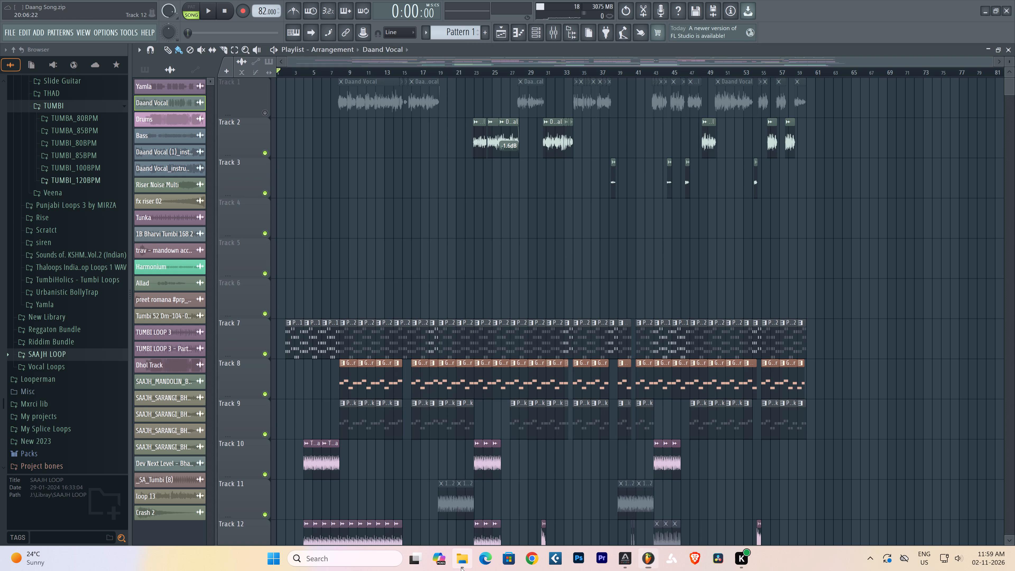
{"action": "left_click_drag", "start_coordinate": [229, 182], "coordinate": [548, 449]}
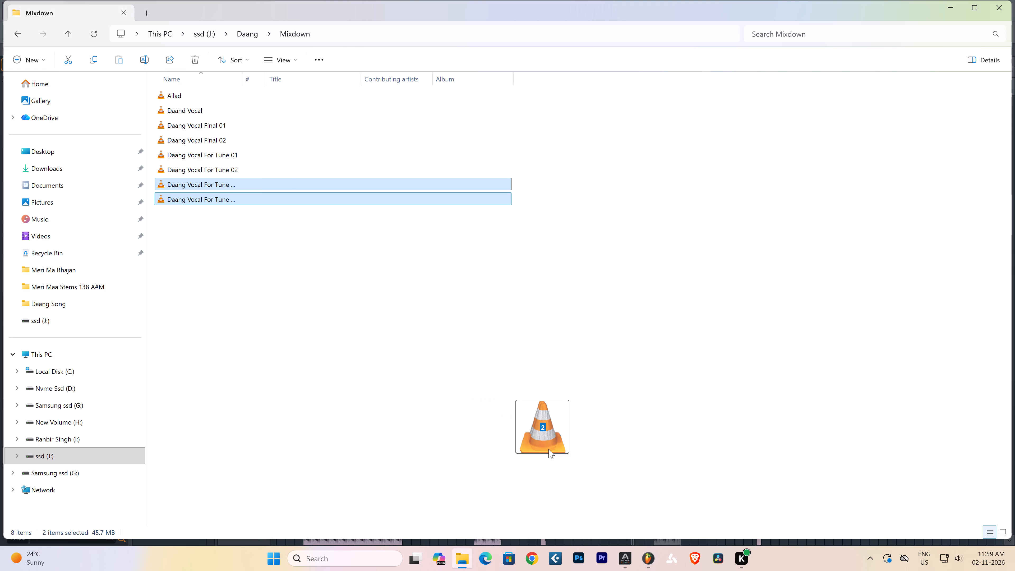
{"action": "left_click_drag", "start_coordinate": [548, 449], "coordinate": [387, 227]}
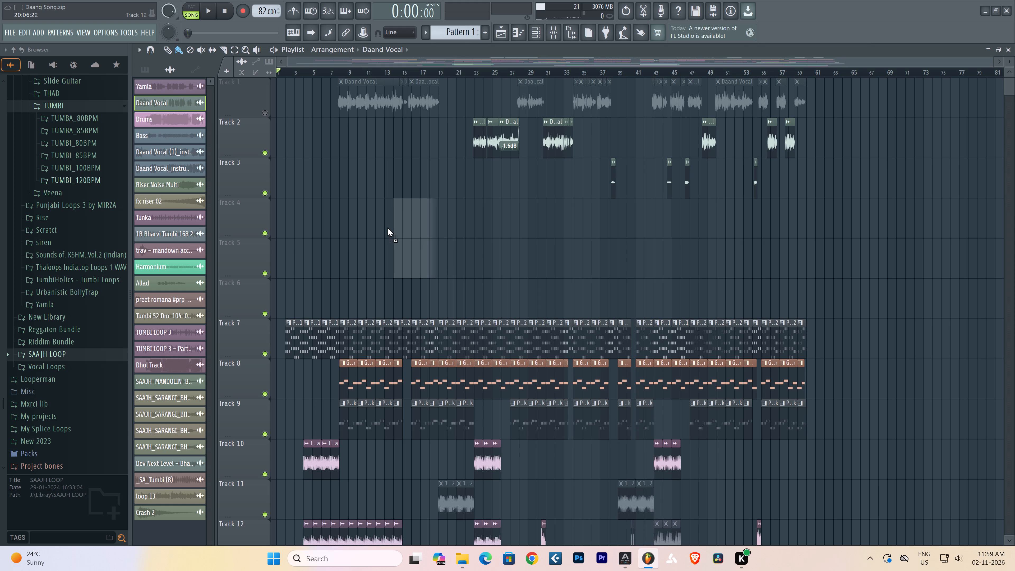
{"action": "left_click_drag", "start_coordinate": [387, 227], "coordinate": [373, 211]}
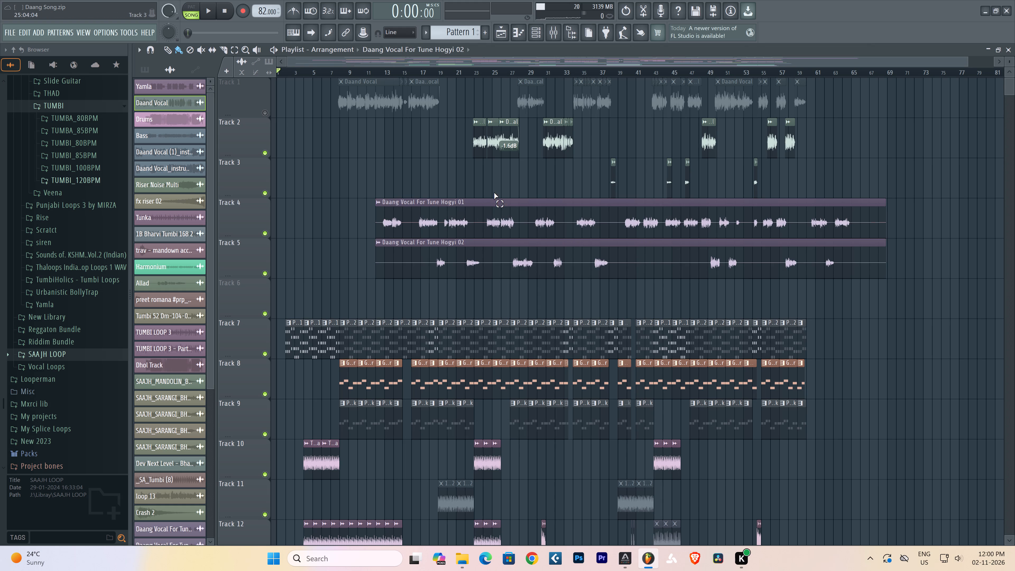
Move the Hogyi 01 and 02 clips together so both start at bar 7, aligned with the original vocal.
{"action": "left_click_drag", "start_coordinate": [494, 192], "coordinate": [476, 251], "text": "ctrl"}
{"action": "left_click_drag", "start_coordinate": [503, 232], "coordinate": [460, 236]}
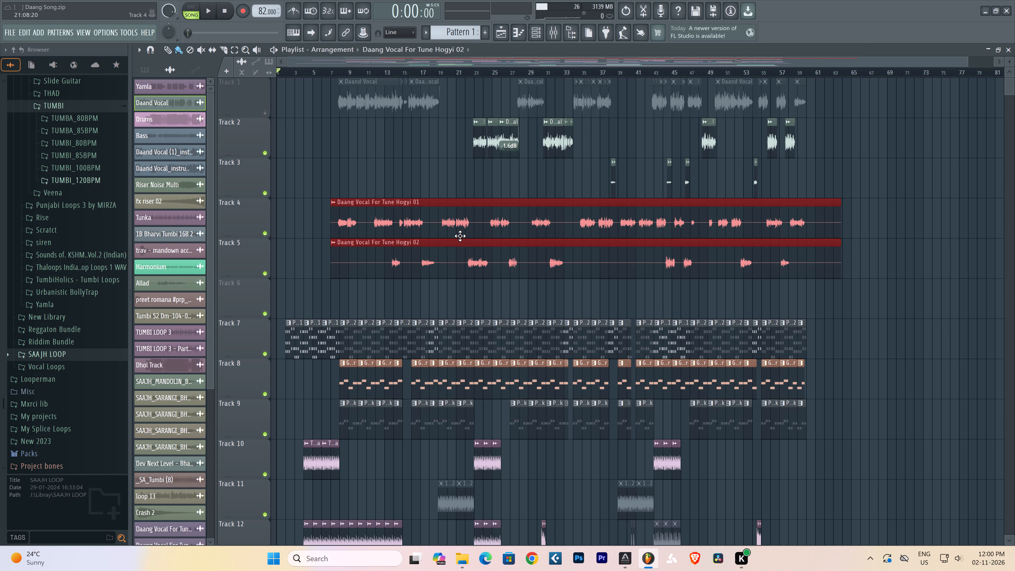
{"action": "left_click_drag", "start_coordinate": [460, 236], "coordinate": [460, 236]}
{"action": "right_click", "coordinate": [354, 181]}
Enable time stretching on the Hogyi 01 clip and set its stretch mode to e3 mono.
{"action": "double_click", "coordinate": [340, 206]}
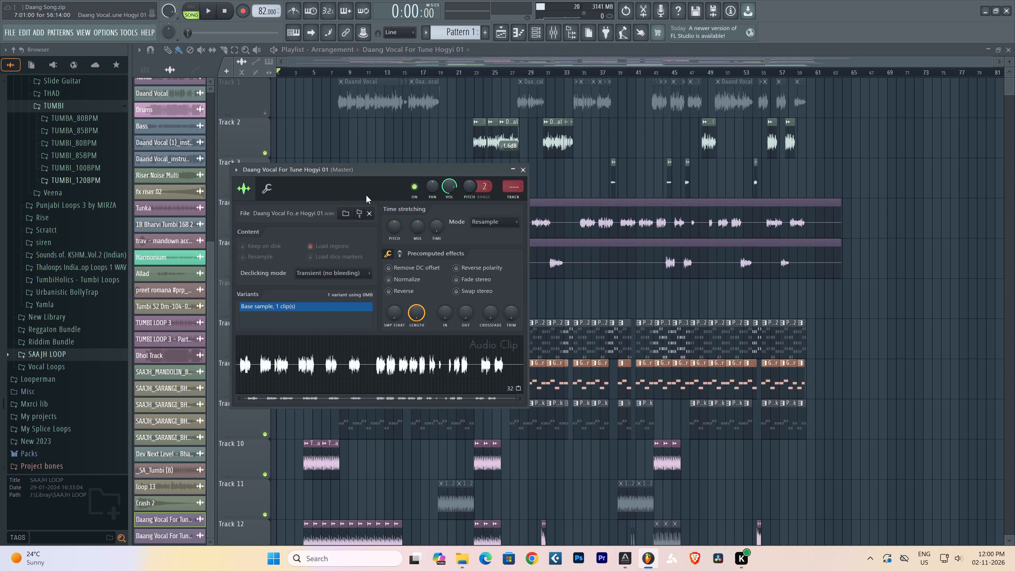
{"action": "right_click", "coordinate": [435, 225]}
{"action": "left_click", "coordinate": [459, 248]}
{"action": "left_click", "coordinate": [495, 220]}
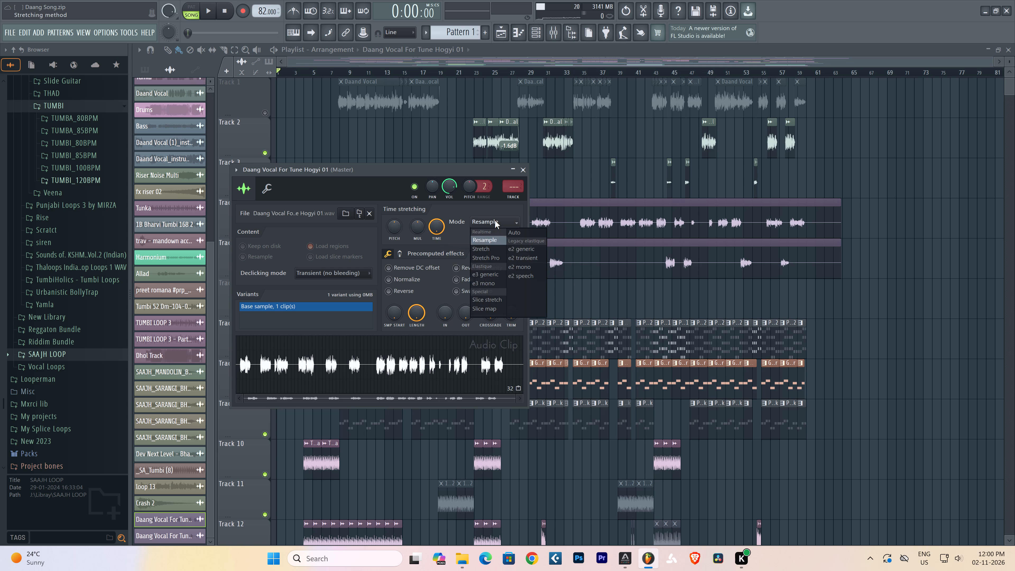
{"action": "left_click", "coordinate": [493, 282]}
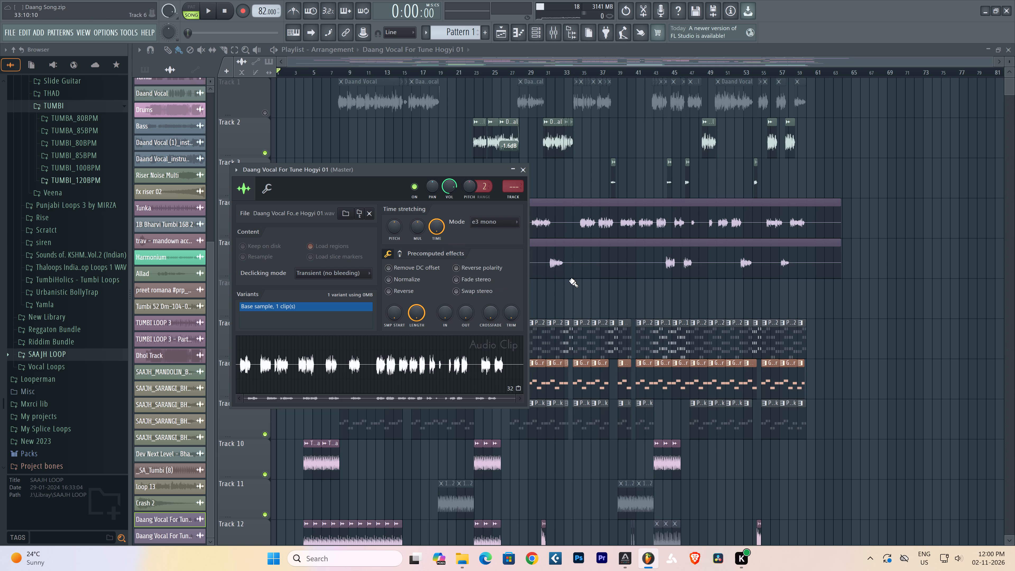
Enable time stretching on the Hogyi 02 clip, set its mode to e3 mono, and close the sample windows.
{"action": "double_click", "coordinate": [564, 265]}
{"action": "right_click", "coordinate": [340, 126]}
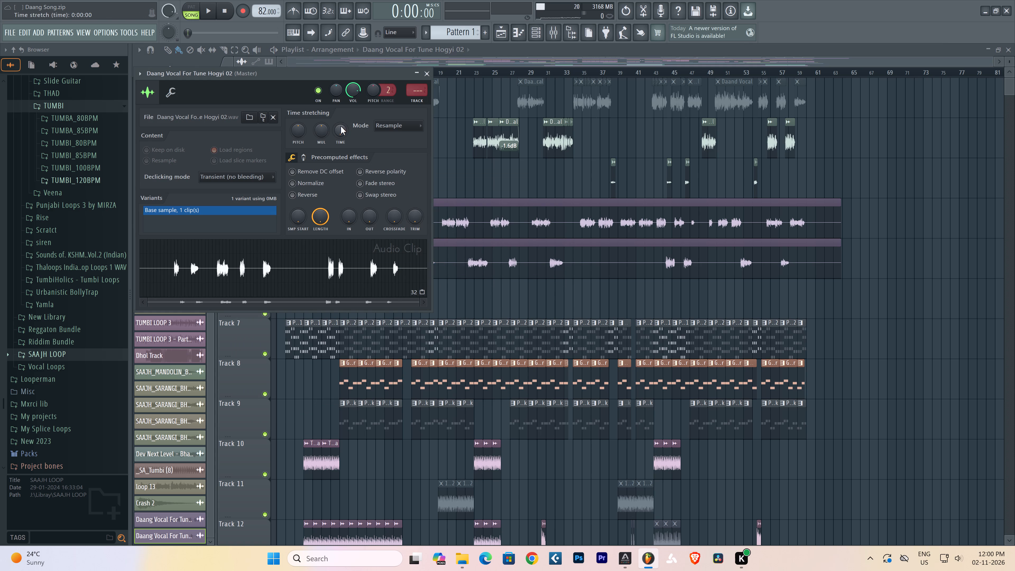
{"action": "left_click", "coordinate": [366, 151]}
{"action": "left_click", "coordinate": [389, 128]}
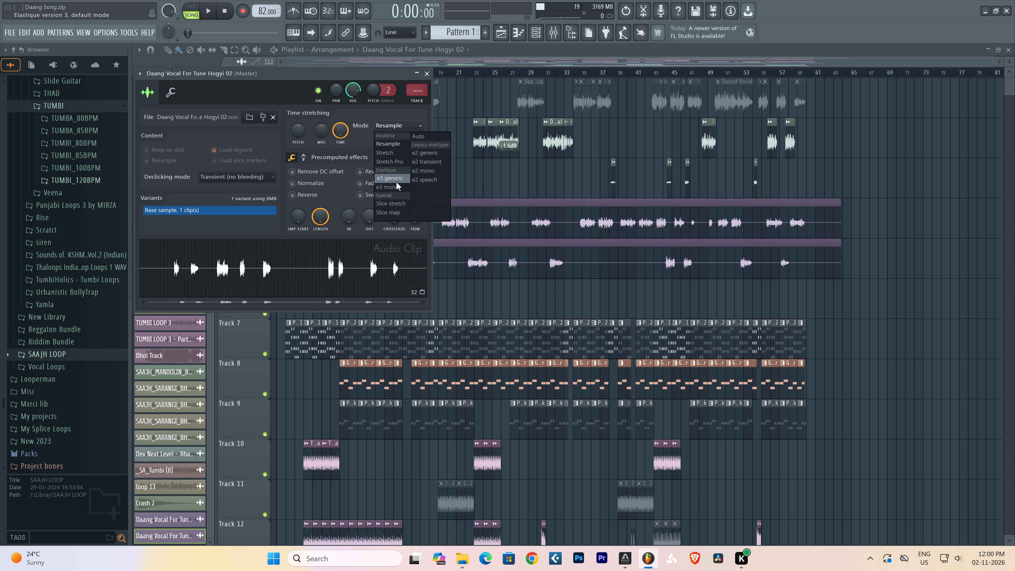
{"action": "left_click", "coordinate": [396, 182]}
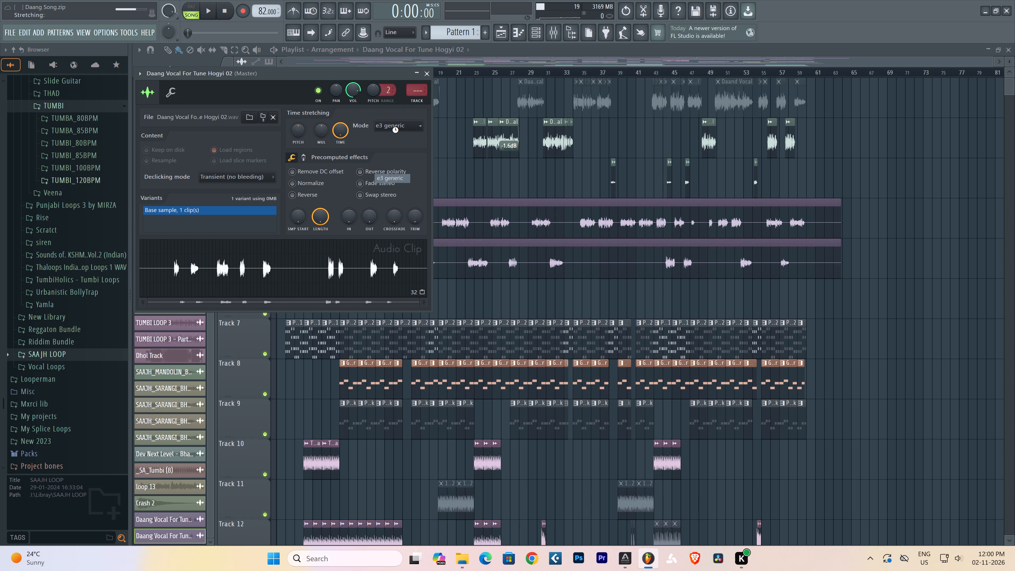
{"action": "left_click", "coordinate": [401, 127]}
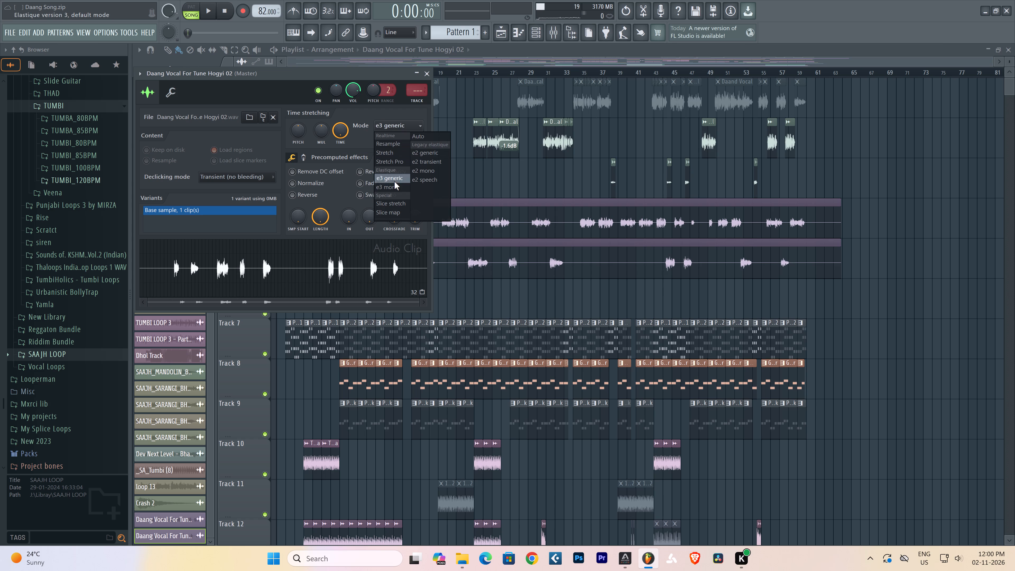
{"action": "left_click", "coordinate": [394, 187]}
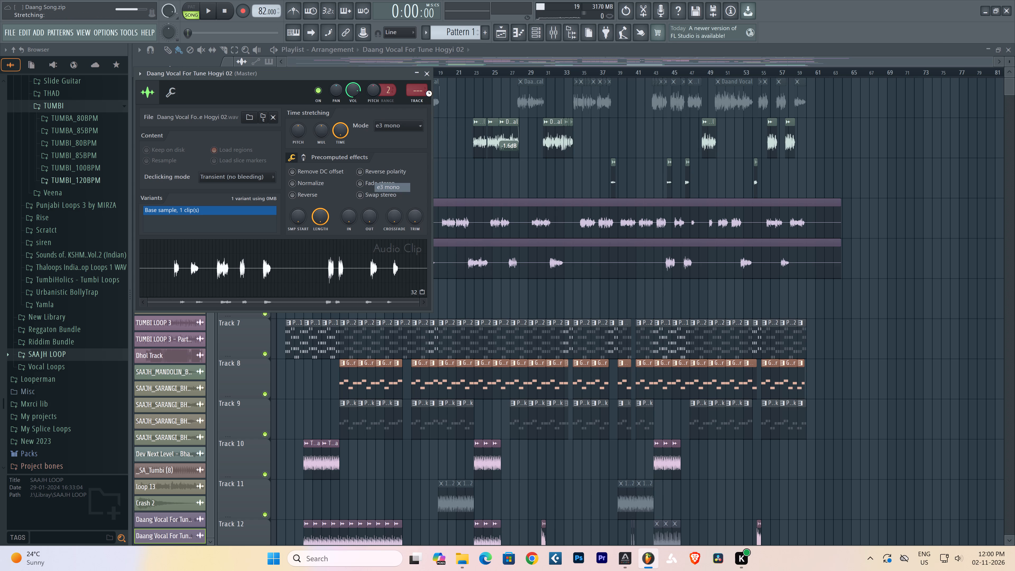
{"action": "left_click", "coordinate": [428, 75]}
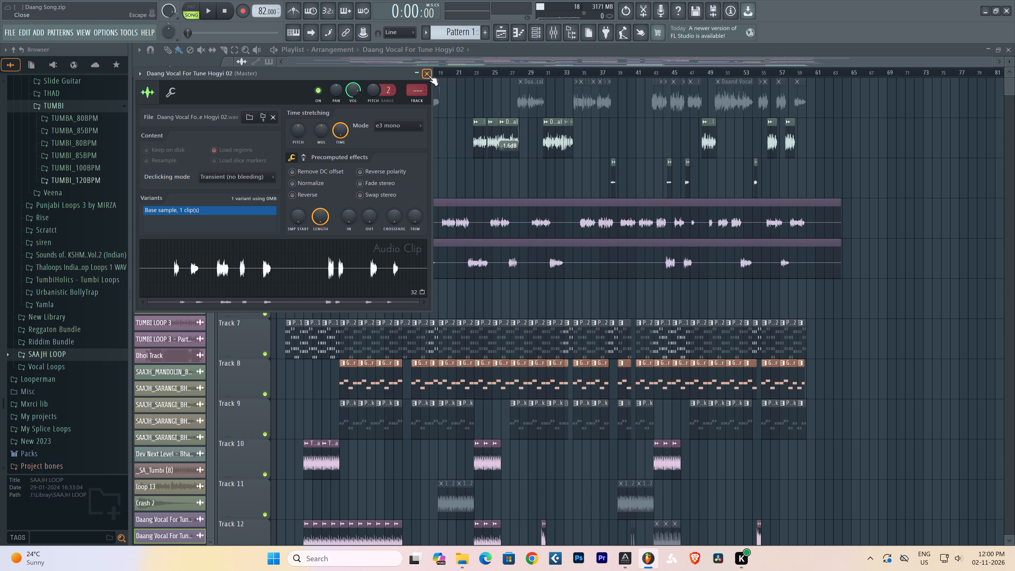
{"action": "right_click", "coordinate": [408, 167]}
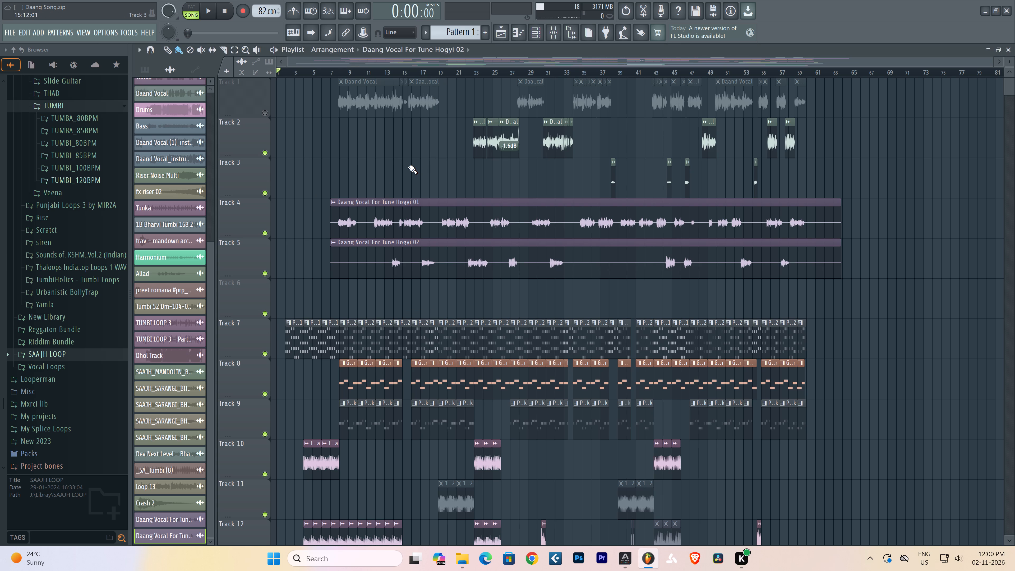
Mute Track 2 in the playlist.
{"action": "left_click", "coordinate": [264, 150]}
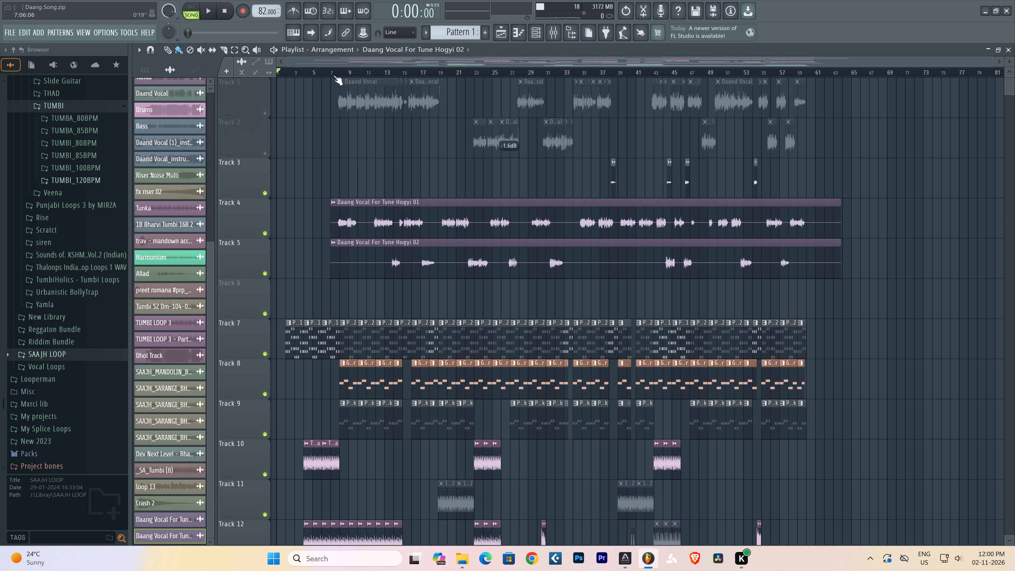
Set the project tempo to 84 BPM and restretch all channels.
{"action": "scroll", "coordinate": [333, 75], "scroll_direction": "up", "scroll_amount": 4}
{"action": "left_click_drag", "start_coordinate": [259, 11], "coordinate": [261, 561]}
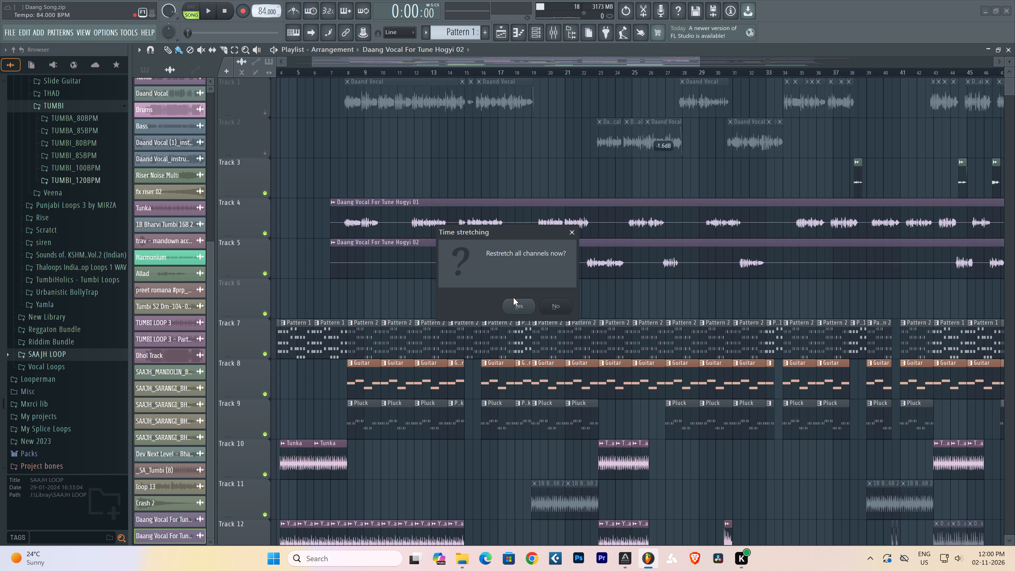
{"action": "left_click", "coordinate": [515, 303]}
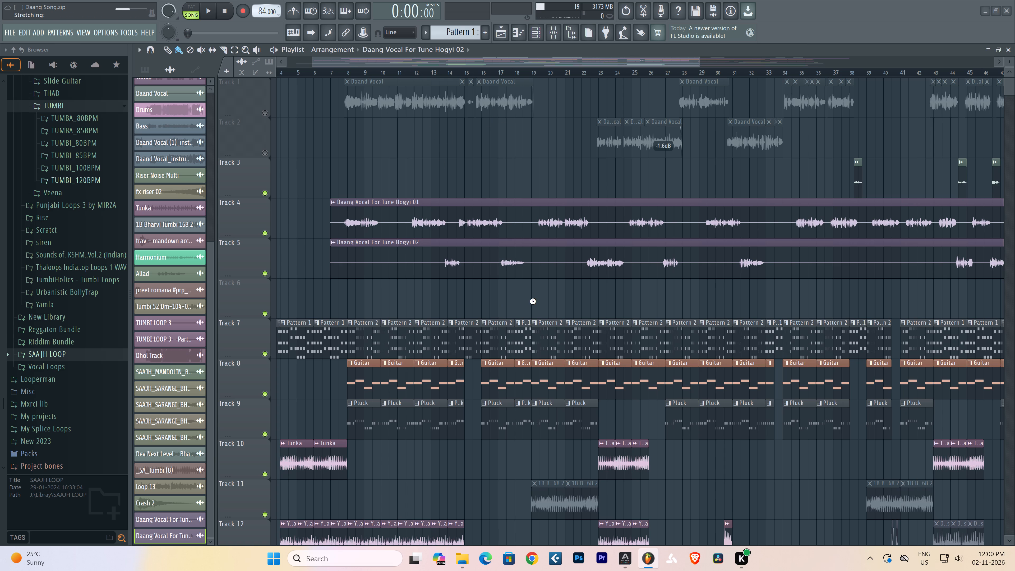
Examine the playlist tracks and how the stretched Hogyi clips line up with Daand Vocal around bar 8.
{"action": "scroll", "coordinate": [562, 215], "scroll_direction": "down", "scroll_amount": 2}
{"action": "scroll", "coordinate": [639, 290], "scroll_direction": "down", "scroll_amount": 1}
{"action": "scroll", "coordinate": [639, 290], "scroll_direction": "up", "scroll_amount": 1}
{"action": "scroll", "coordinate": [639, 290], "scroll_direction": "down", "scroll_amount": 1}
{"action": "scroll", "coordinate": [638, 302], "scroll_direction": "up", "scroll_amount": 5}
{"action": "scroll", "coordinate": [638, 302], "scroll_direction": "down", "scroll_amount": 4}
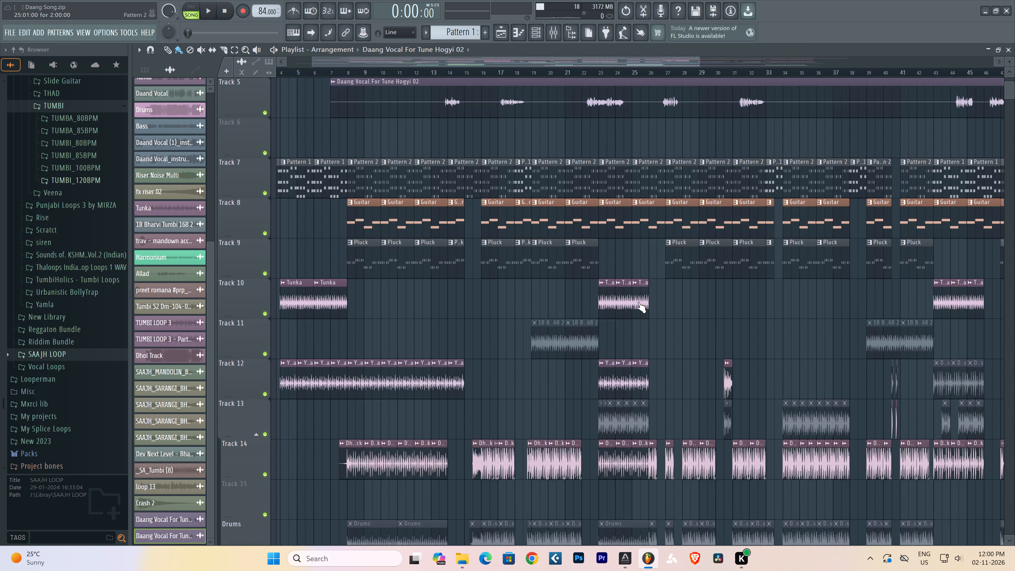
{"action": "scroll", "coordinate": [638, 302], "scroll_direction": "up", "scroll_amount": 7}
{"action": "scroll", "coordinate": [638, 302], "scroll_direction": "down", "scroll_amount": 2}
{"action": "scroll", "coordinate": [638, 302], "scroll_direction": "up", "scroll_amount": 2}
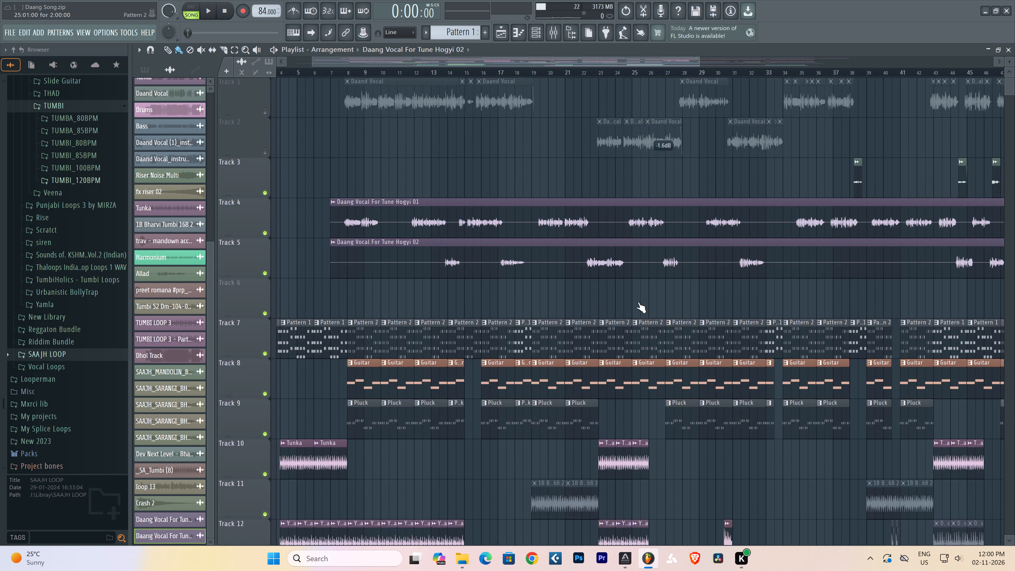
{"action": "scroll", "coordinate": [338, 74], "scroll_direction": "up", "scroll_amount": 9}
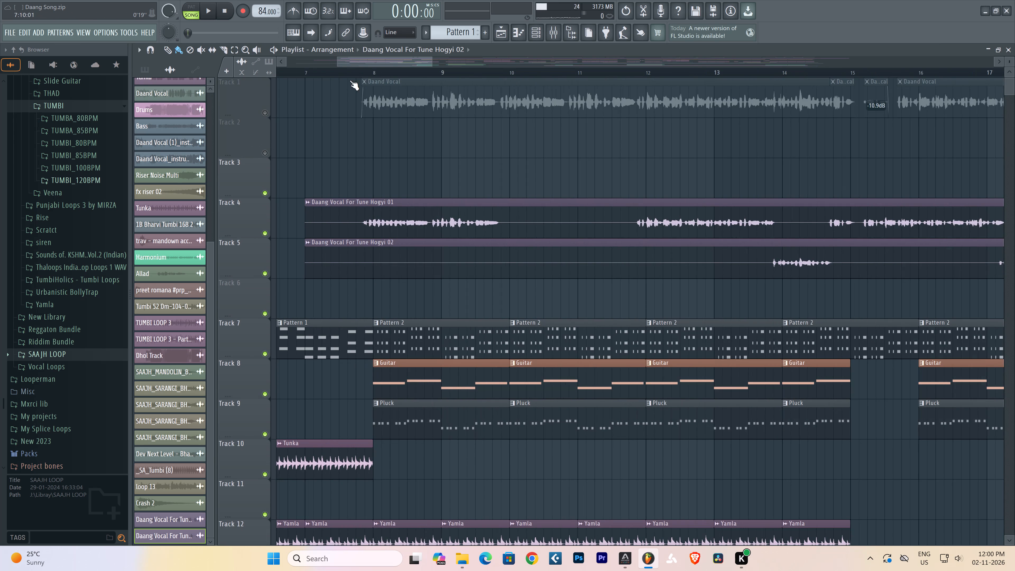
Route the Hogyi 01 clip to mixer track 14, Daand Vocal.
{"action": "double_click", "coordinate": [407, 206]}
{"action": "left_click_drag", "start_coordinate": [513, 185], "coordinate": [513, 157]}
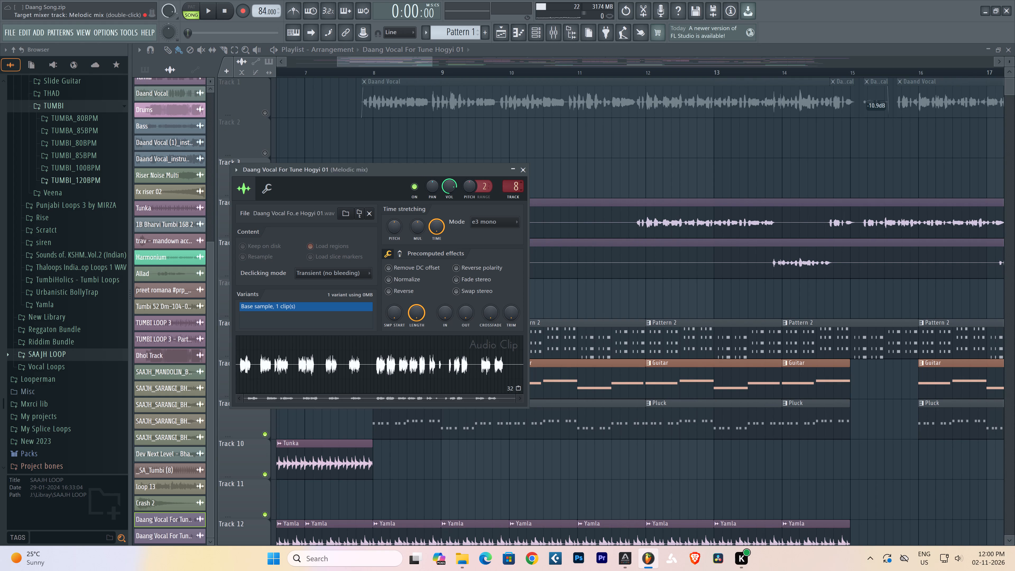
{"action": "left_click_drag", "start_coordinate": [513, 157], "coordinate": [518, 134]}
{"action": "left_click", "coordinate": [513, 185]}
Route the Hogyi 02 clip to mixer track 14, Daand Vocal.
{"action": "double_click", "coordinate": [576, 267]}
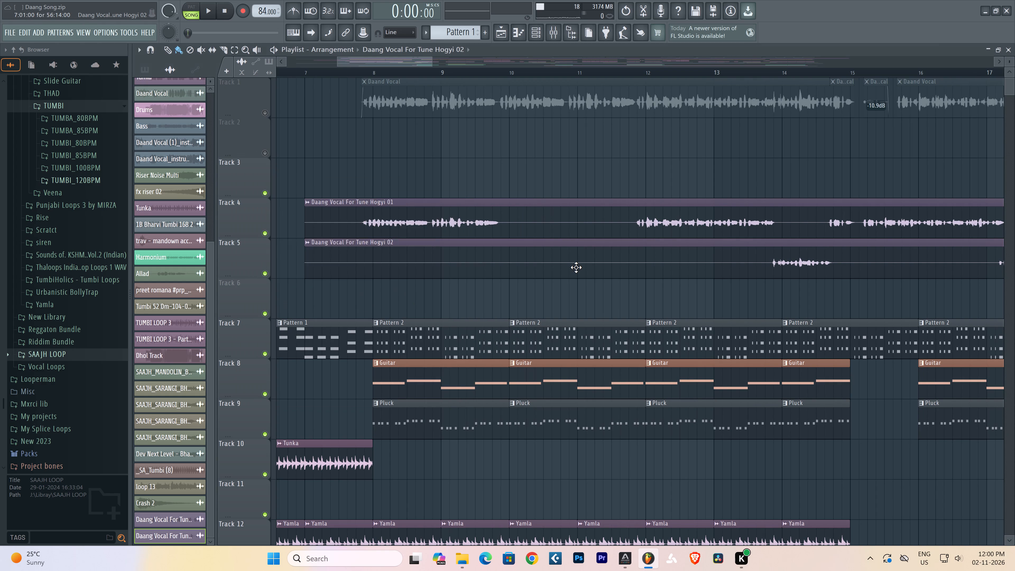
{"action": "left_click_drag", "start_coordinate": [416, 91], "coordinate": [422, 50]}
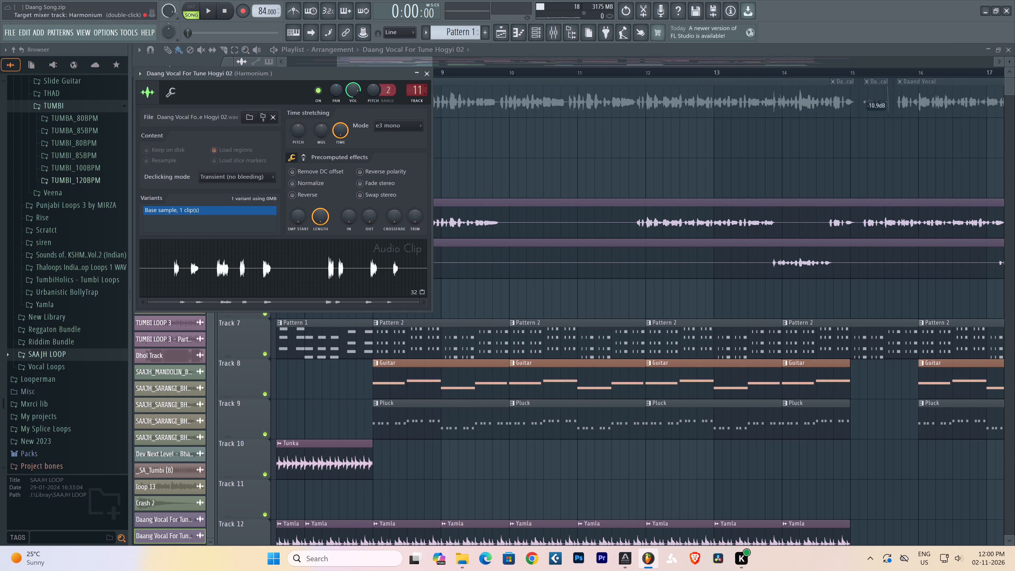
{"action": "left_click_drag", "start_coordinate": [422, 50], "coordinate": [422, 41]}
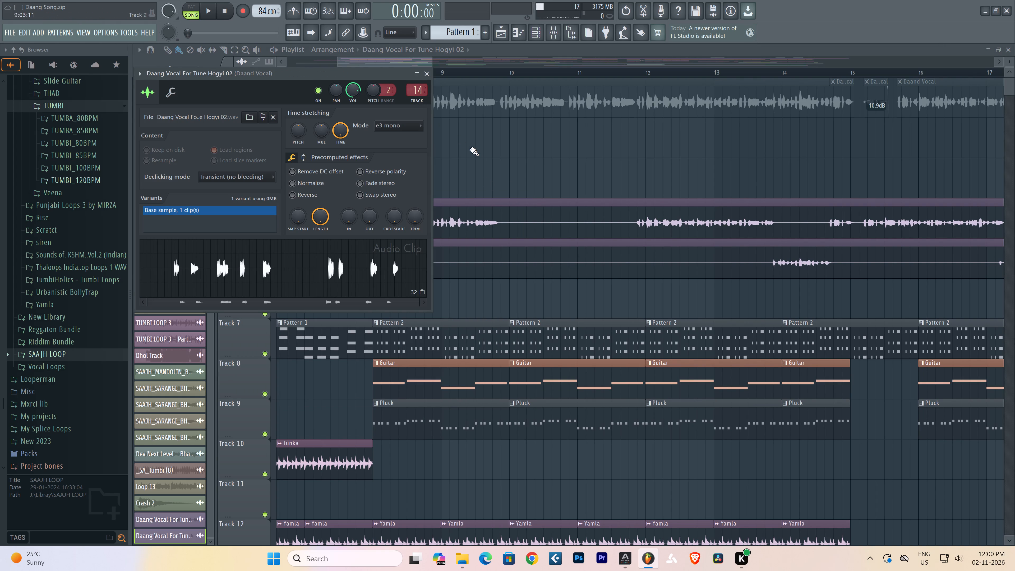
Slightly lower the channel volumes of the Hogyi 01 and Hogyi 02 clips and close their windows.
{"action": "double_click", "coordinate": [483, 222]}
{"action": "left_click_drag", "start_coordinate": [453, 187], "coordinate": [453, 187]}
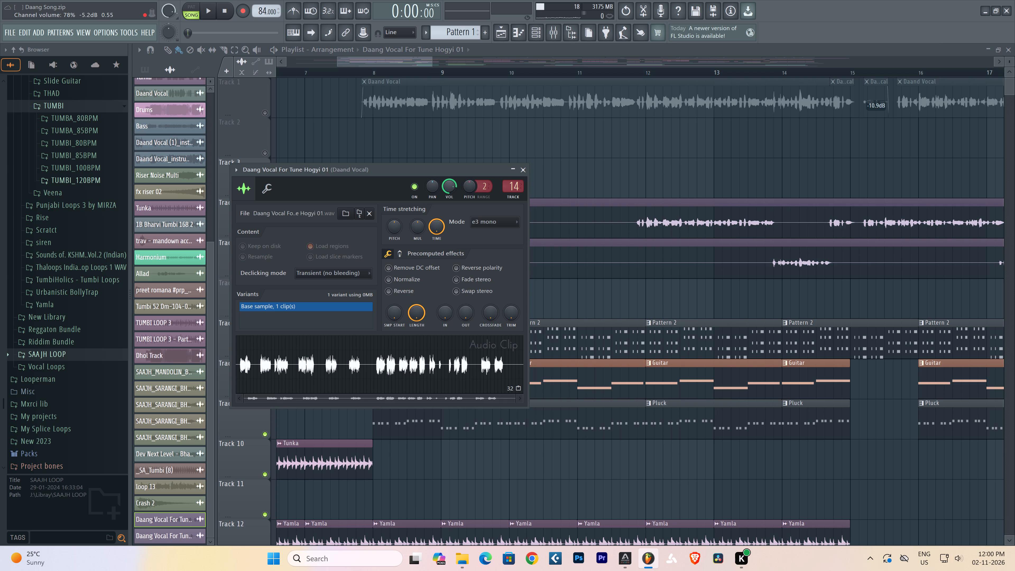
{"action": "left_click_drag", "start_coordinate": [453, 187], "coordinate": [451, 192]}
{"action": "double_click", "coordinate": [601, 269]}
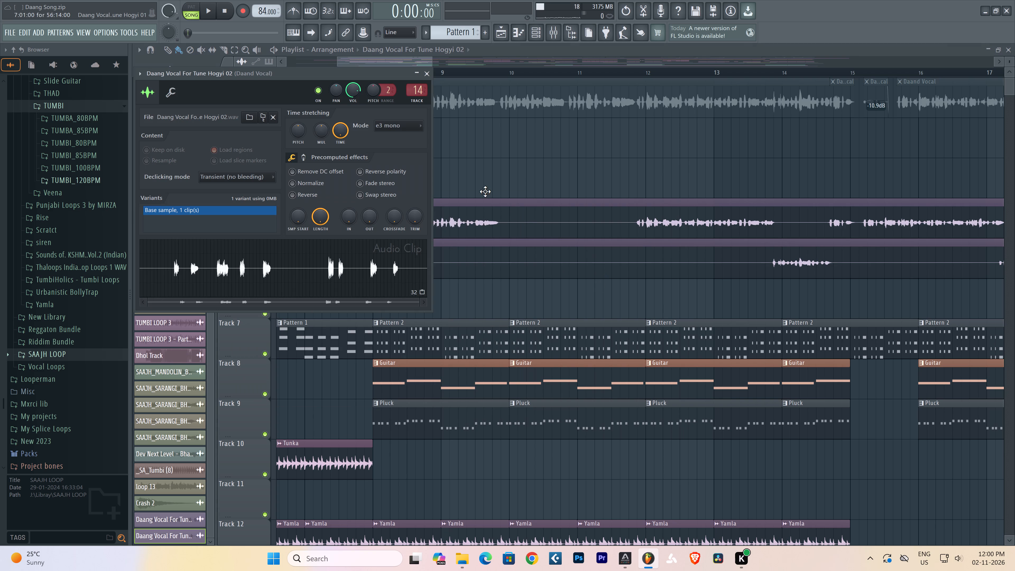
{"action": "left_click_drag", "start_coordinate": [358, 88], "coordinate": [357, 96]}
{"action": "right_click", "coordinate": [495, 151]}
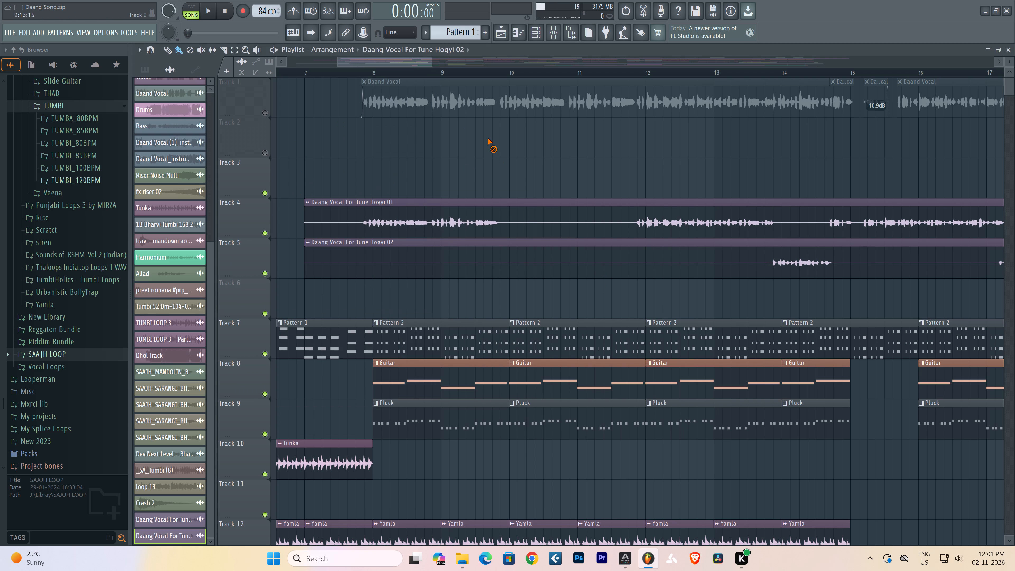
Unmute Track 1 and play from just before bar 8 to compare Daand Vocal with the Hogyi clips.
{"action": "left_click", "coordinate": [353, 71]}
{"action": "scroll", "coordinate": [363, 76], "scroll_direction": "up", "scroll_amount": 3}
{"action": "left_click", "coordinate": [268, 112]}
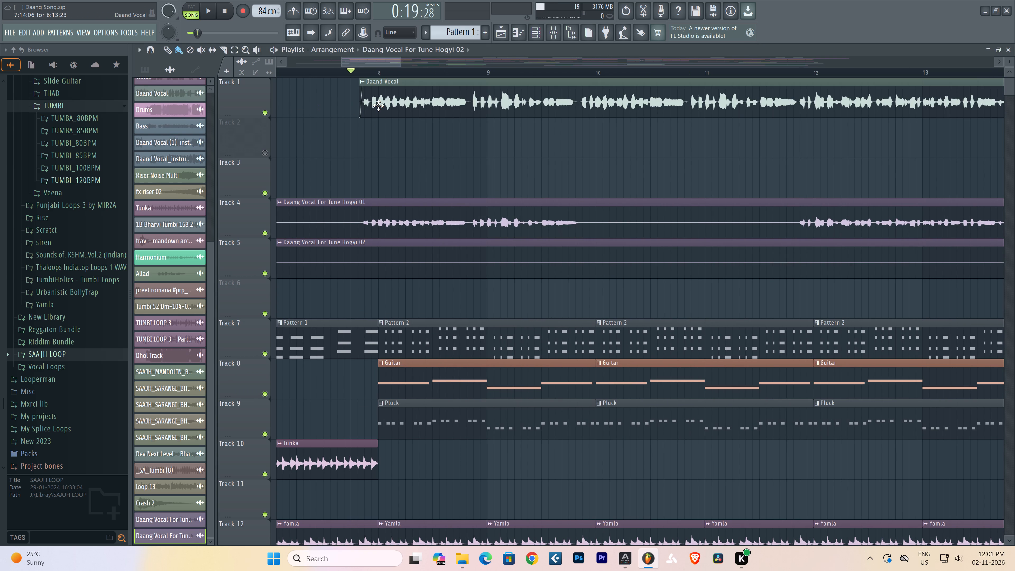
{"action": "double_click", "coordinate": [378, 105]}
{"action": "right_click", "coordinate": [531, 129]}
{"action": "key", "text": "space"}
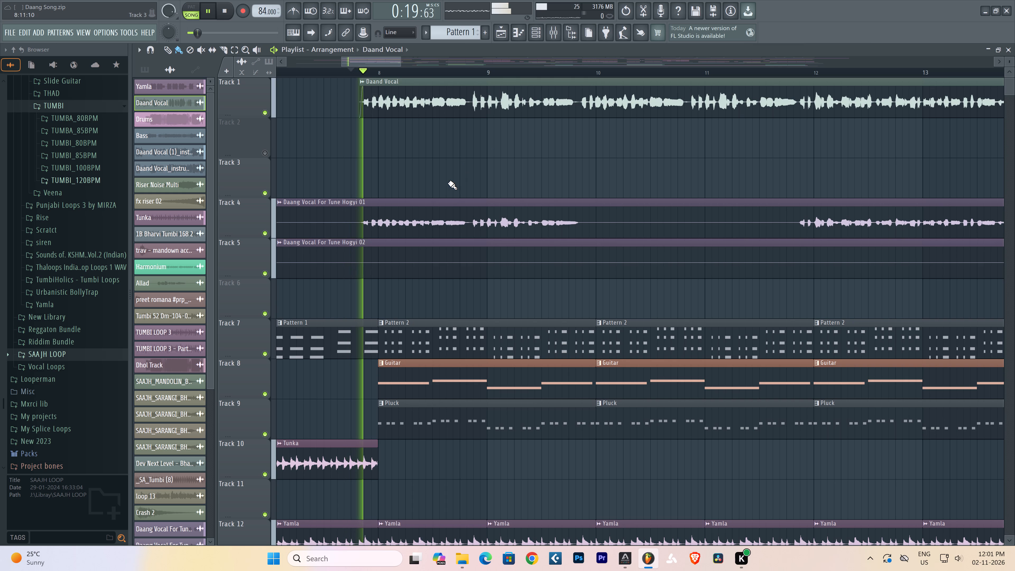
{"action": "scroll", "coordinate": [344, 69], "scroll_direction": "up", "scroll_amount": 9}
{"action": "scroll", "coordinate": [348, 72], "scroll_direction": "down", "scroll_amount": 2}
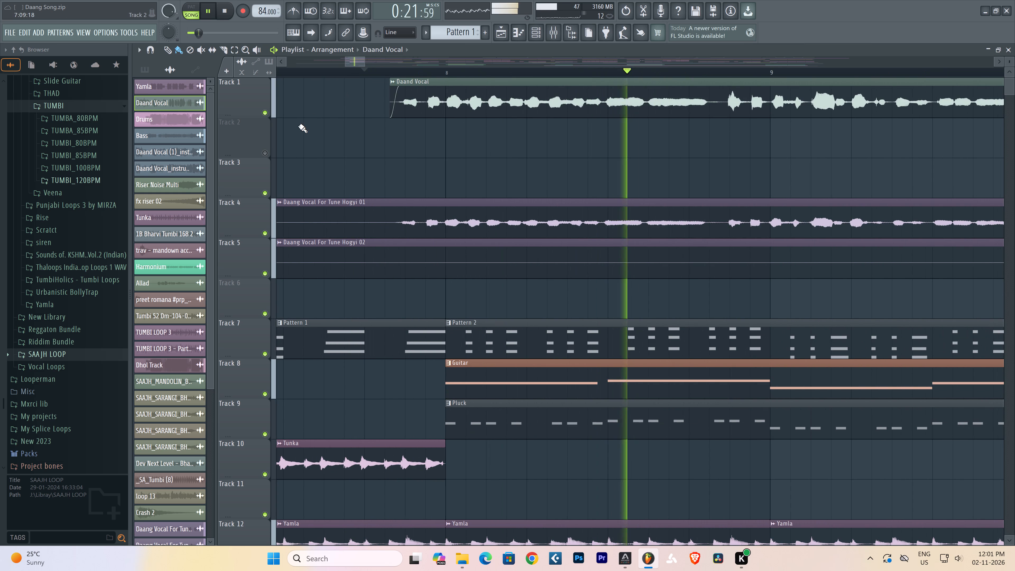
Mute Track 1 during playback to hear the Hogyi vocals without Daand Vocal.
{"action": "left_click", "coordinate": [259, 109]}
{"action": "left_click", "coordinate": [264, 113]}
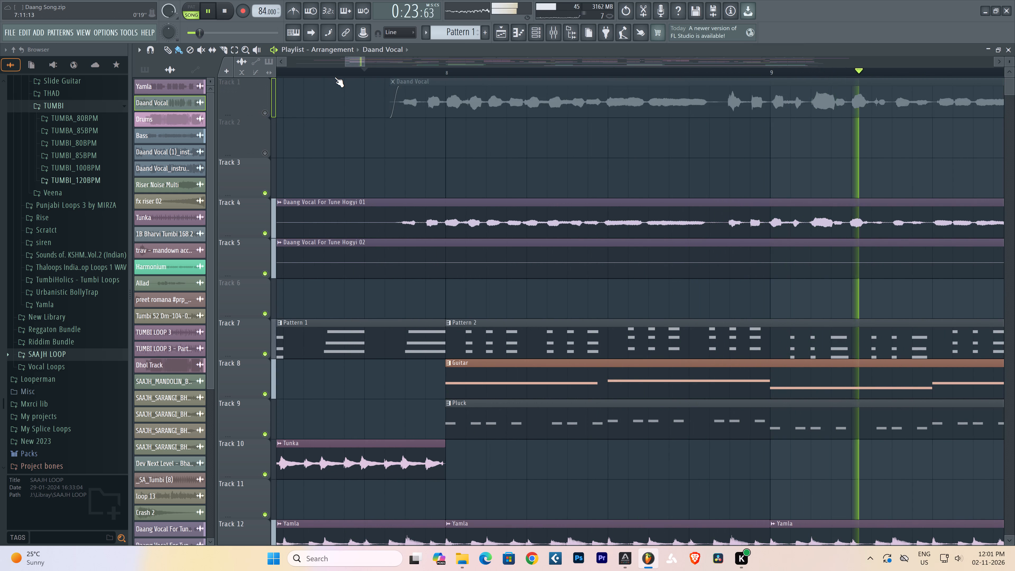
Restart playback and review the Auto-Tune Pro settings on the Daand Vocal mixer track, closing the plugin window when done.
{"action": "scroll", "coordinate": [334, 77], "scroll_direction": "down", "scroll_amount": 6}
{"action": "key", "text": "space"}
{"action": "left_click", "coordinate": [551, 33]}
{"action": "key", "text": "space"}
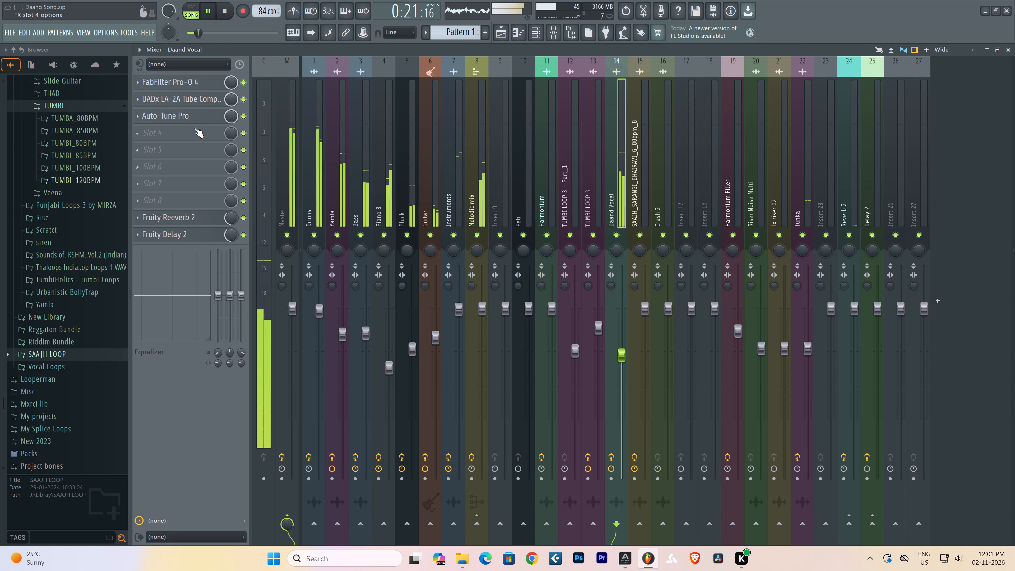
{"action": "left_click", "coordinate": [197, 120]}
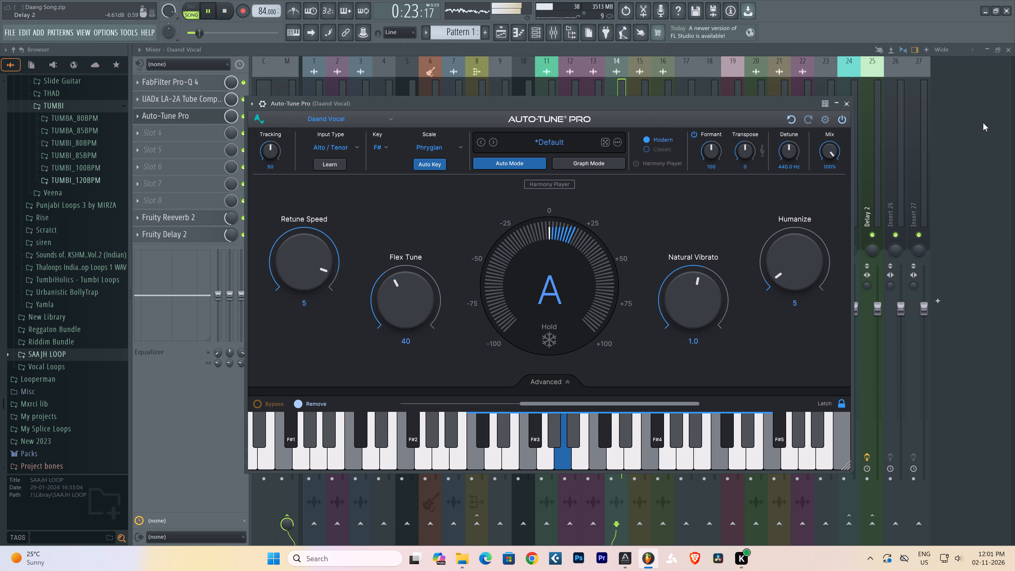
{"action": "left_click", "coordinate": [1005, 47]}
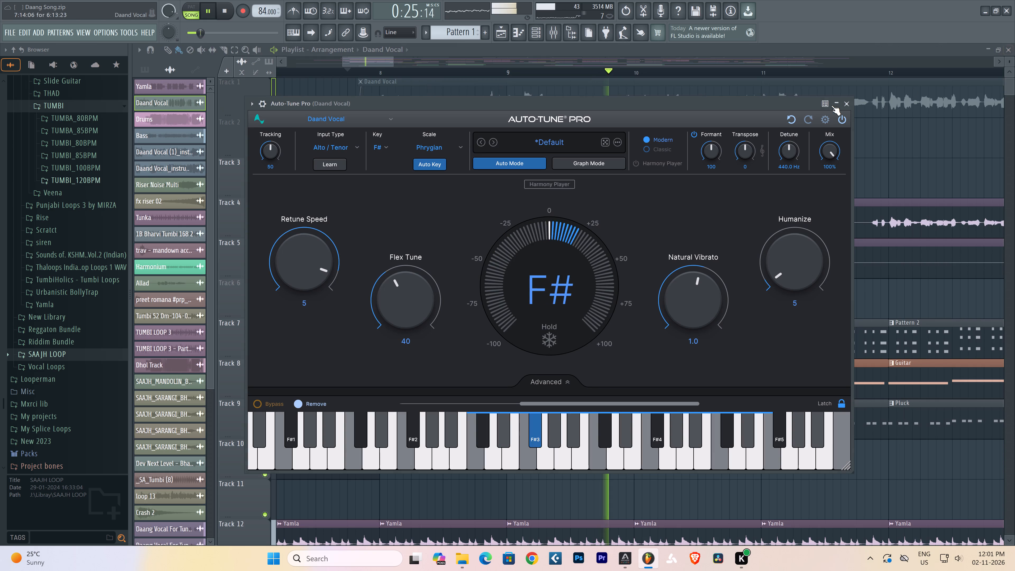
{"action": "left_click", "coordinate": [845, 105]}
Jump playback to just before bar 12 and examine the Hogyi 01 and Hogyi 02 phrases against Daand Vocal up to bar 15.
{"action": "left_click", "coordinate": [852, 73]}
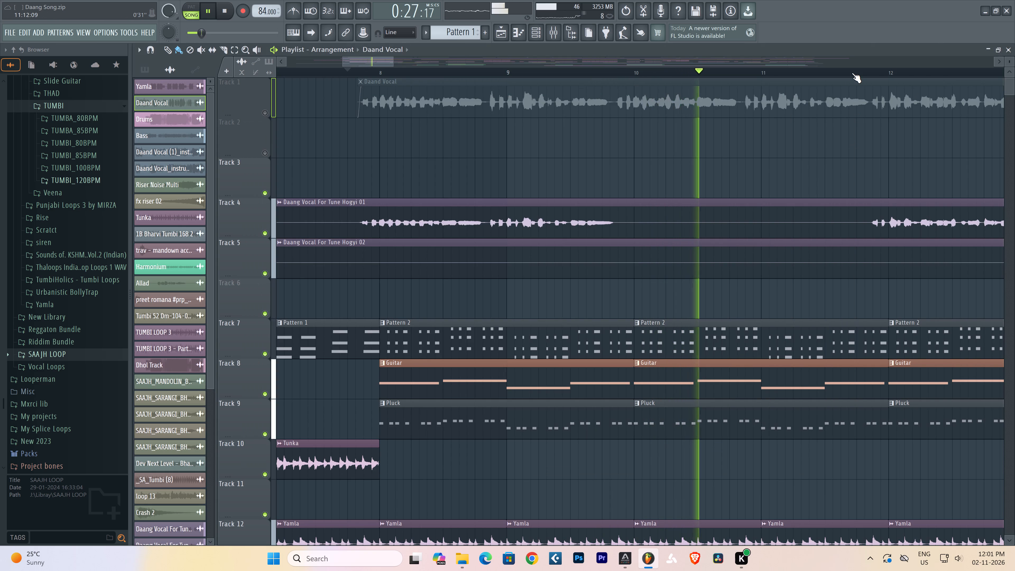
{"action": "scroll", "coordinate": [852, 73], "scroll_direction": "down", "scroll_amount": 6}
{"action": "scroll", "coordinate": [852, 73], "scroll_direction": "up", "scroll_amount": 2}
{"action": "scroll", "coordinate": [852, 73], "scroll_direction": "down", "scroll_amount": 1}
{"action": "scroll", "coordinate": [852, 73], "scroll_direction": "up", "scroll_amount": 1}
{"action": "scroll", "coordinate": [852, 73], "scroll_direction": "down", "scroll_amount": 6}
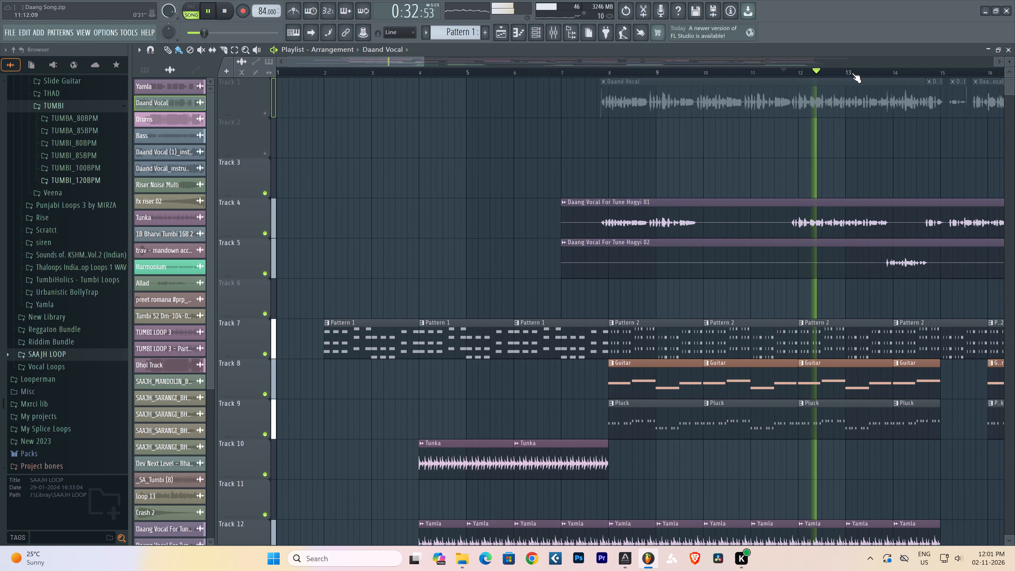
{"action": "scroll", "coordinate": [852, 73], "scroll_direction": "down", "scroll_amount": 2}
{"action": "scroll", "coordinate": [873, 74], "scroll_direction": "up", "scroll_amount": 10}
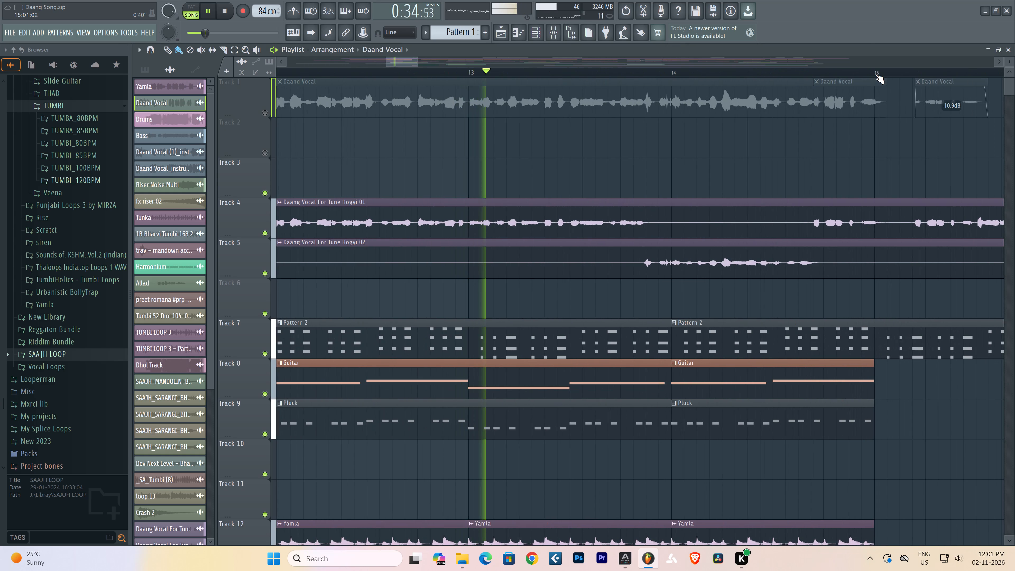
{"action": "scroll", "coordinate": [875, 75], "scroll_direction": "up", "scroll_amount": 2}
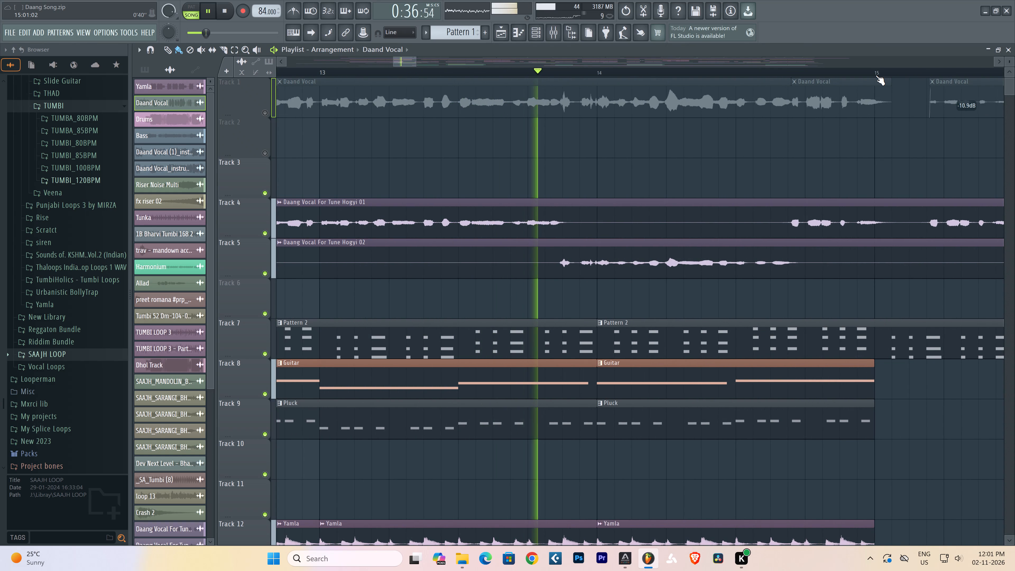
{"action": "scroll", "coordinate": [875, 75], "scroll_direction": "up", "scroll_amount": 1}
{"action": "scroll", "coordinate": [875, 75], "scroll_direction": "down", "scroll_amount": 2}
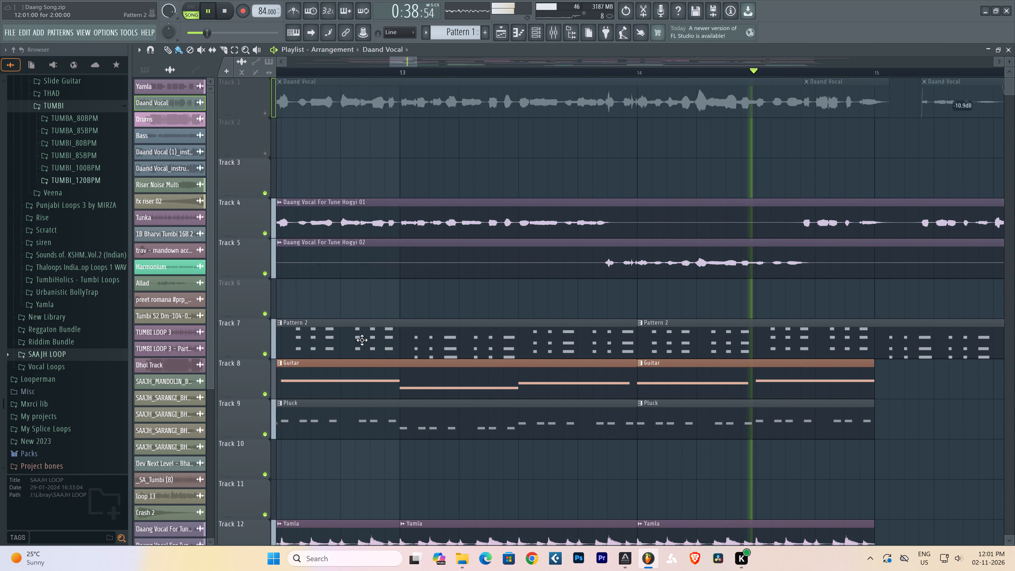
Increase the height of Track 5, which holds the Hogyi 02 clip.
{"action": "left_click_drag", "start_coordinate": [257, 277], "coordinate": [259, 298]}
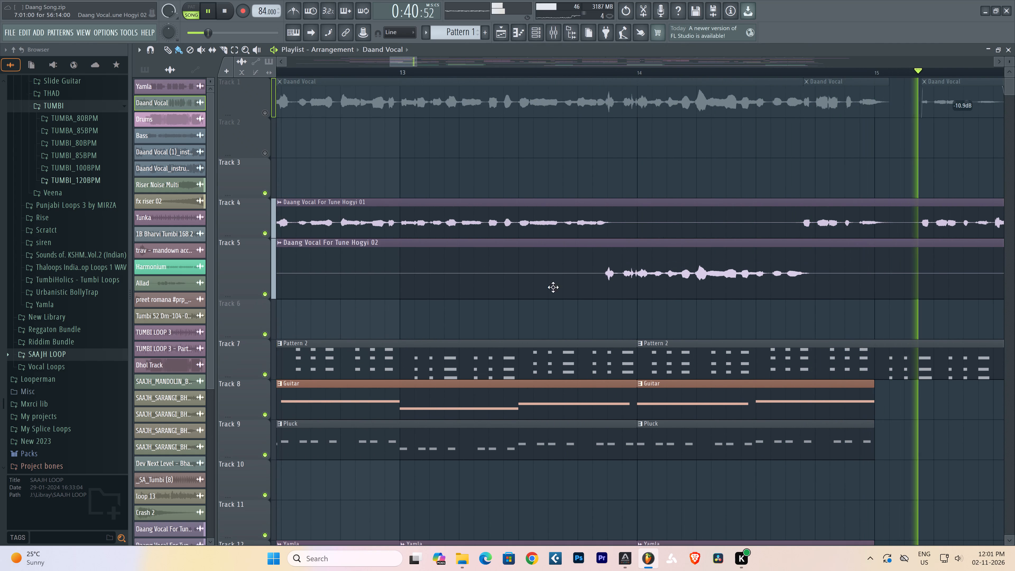
Solo Track 5, add Track 4 to it, and listen to the Hogyi vocals from about bar 17 and bar 12.
{"action": "scroll", "coordinate": [508, 74], "scroll_direction": "up", "scroll_amount": 1}
{"action": "scroll", "coordinate": [508, 74], "scroll_direction": "down", "scroll_amount": 5}
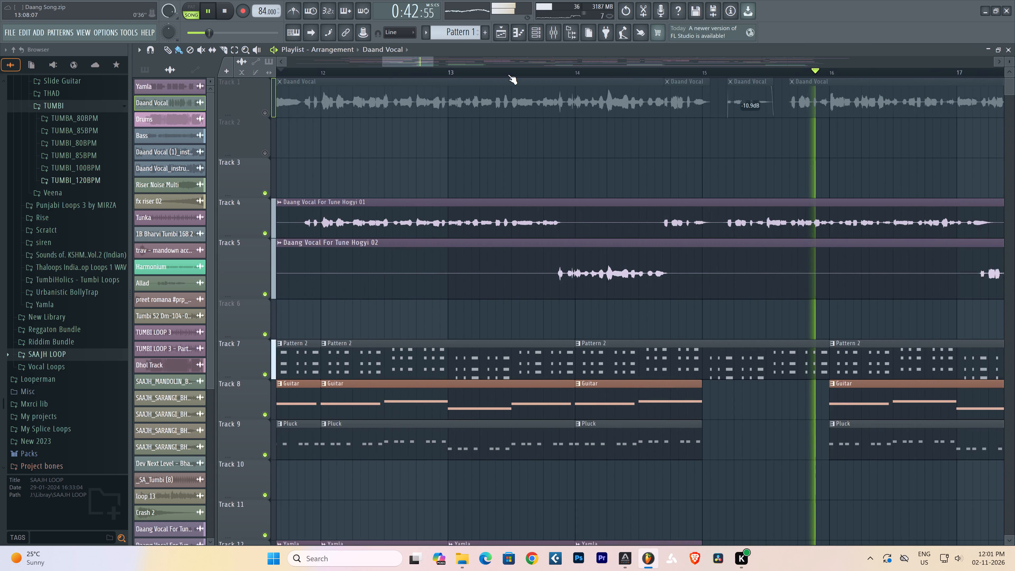
{"action": "scroll", "coordinate": [508, 74], "scroll_direction": "down", "scroll_amount": 1}
{"action": "scroll", "coordinate": [508, 74], "scroll_direction": "up", "scroll_amount": 1}
{"action": "scroll", "coordinate": [508, 74], "scroll_direction": "down", "scroll_amount": 2}
{"action": "scroll", "coordinate": [508, 74], "scroll_direction": "up", "scroll_amount": 1}
{"action": "scroll", "coordinate": [508, 74], "scroll_direction": "down", "scroll_amount": 5}
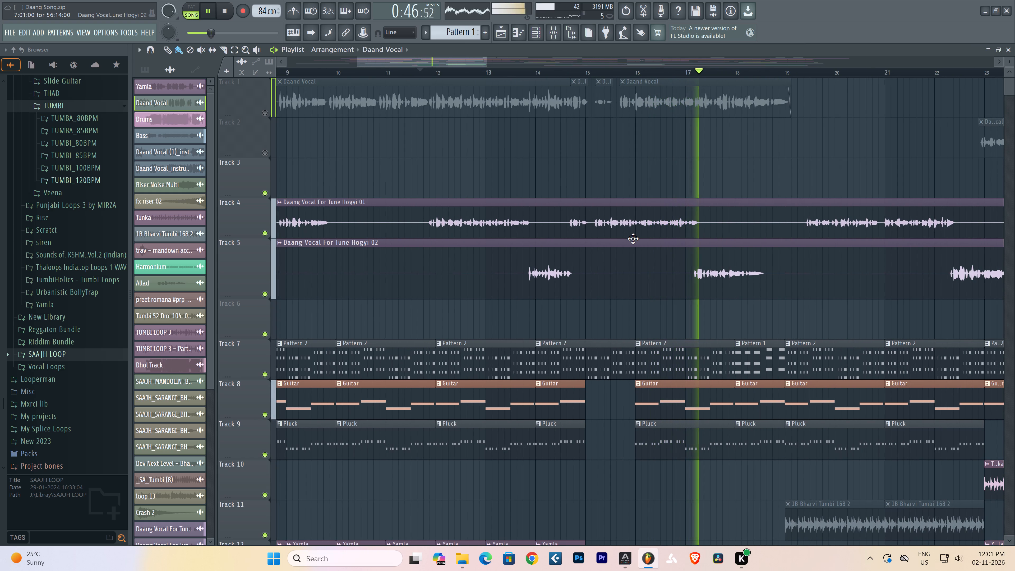
{"action": "right_click", "coordinate": [262, 293]}
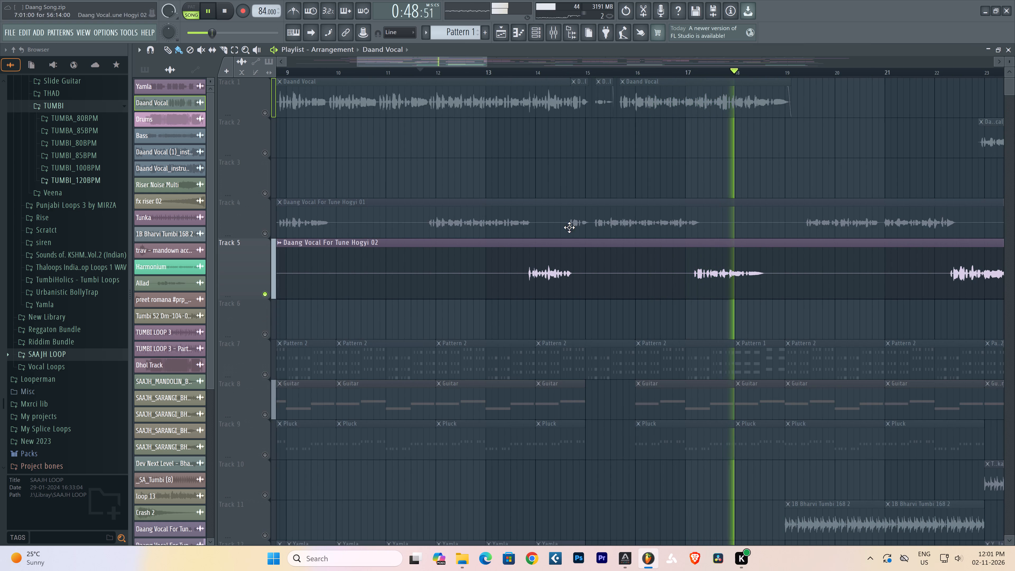
{"action": "left_click", "coordinate": [683, 72]}
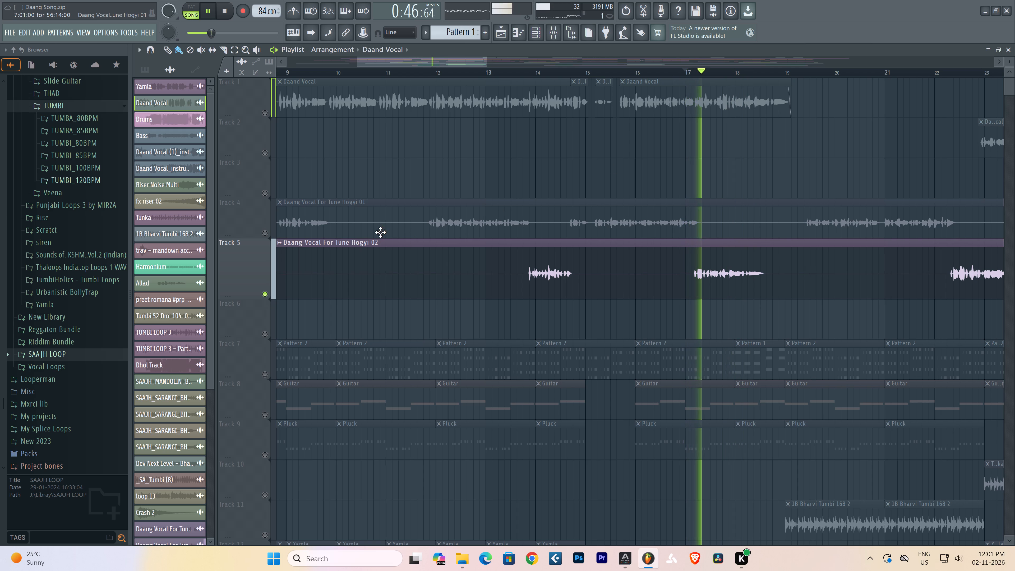
{"action": "left_click", "coordinate": [270, 232]}
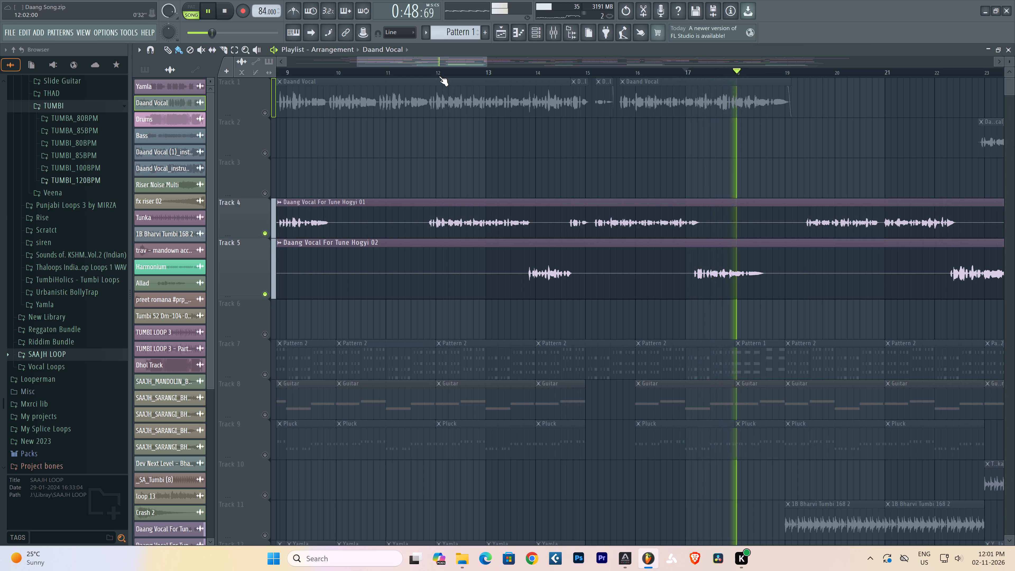
{"action": "left_click", "coordinate": [439, 76]}
Turn on Normalize for the Daand Vocal audio clip and close its settings window.
{"action": "scroll", "coordinate": [439, 76], "scroll_direction": "down", "scroll_amount": 2}
{"action": "scroll", "coordinate": [439, 76], "scroll_direction": "up", "scroll_amount": 1}
{"action": "scroll", "coordinate": [439, 76], "scroll_direction": "down", "scroll_amount": 2}
{"action": "double_click", "coordinate": [432, 104]}
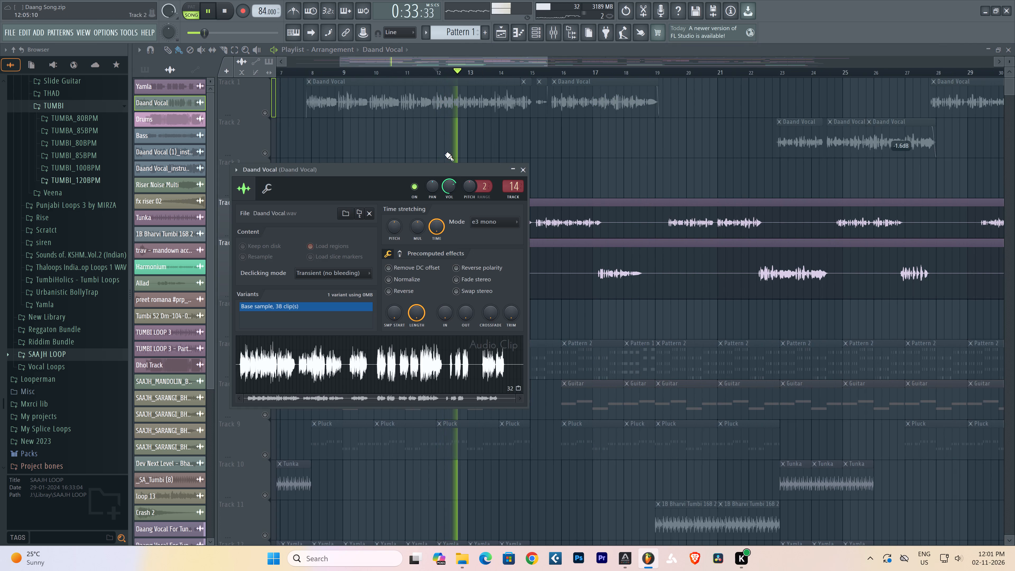
{"action": "left_click", "coordinate": [416, 280]}
{"action": "left_click", "coordinate": [417, 280]}
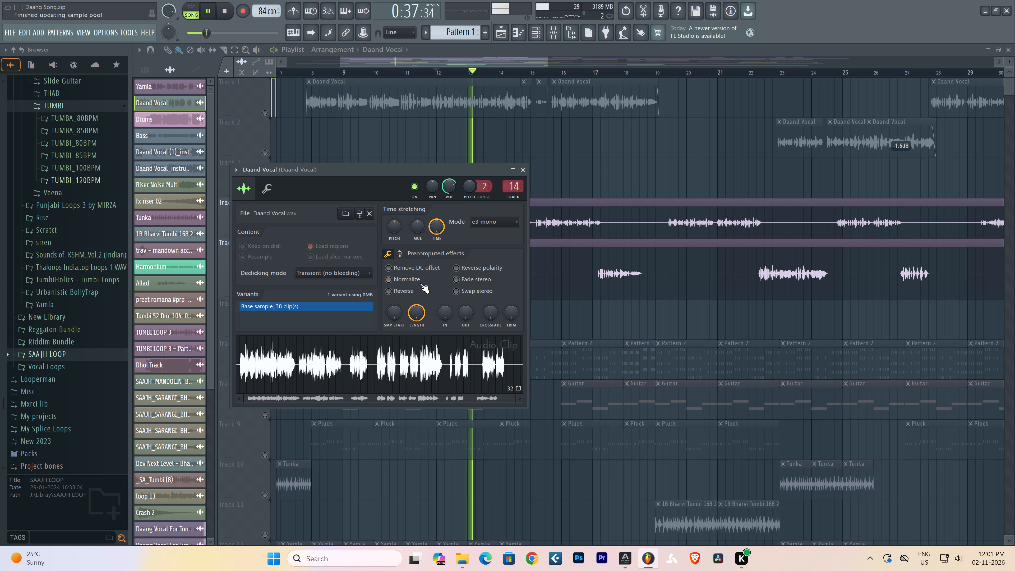
{"action": "left_click", "coordinate": [420, 283]}
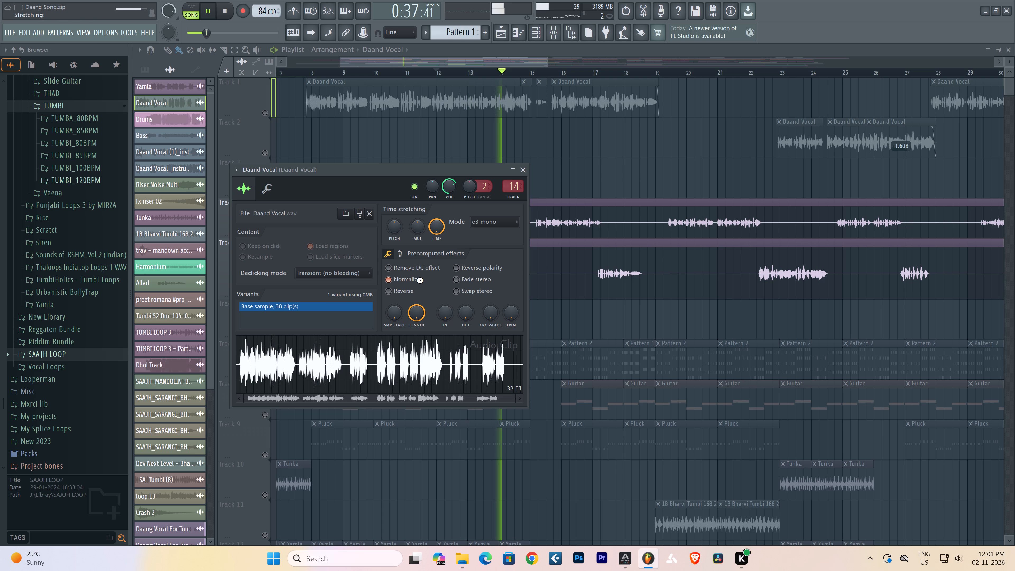
{"action": "right_click", "coordinate": [613, 151]}
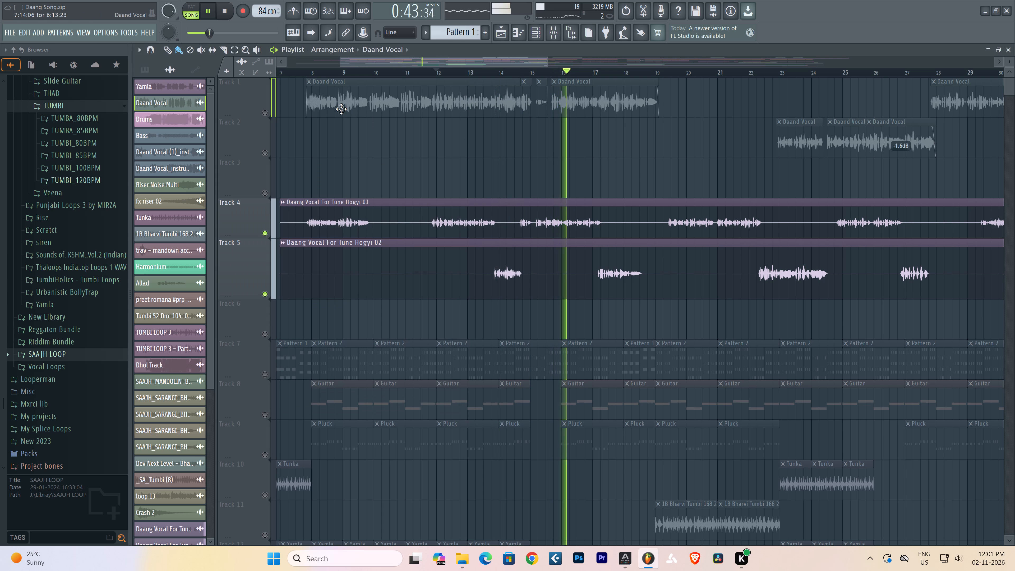
Play the soloed Hogyi tracks from just before bar 8 to check where the vocal phrases fall.
{"action": "left_click", "coordinate": [301, 72]}
{"action": "scroll", "coordinate": [303, 72], "scroll_direction": "up", "scroll_amount": 2}
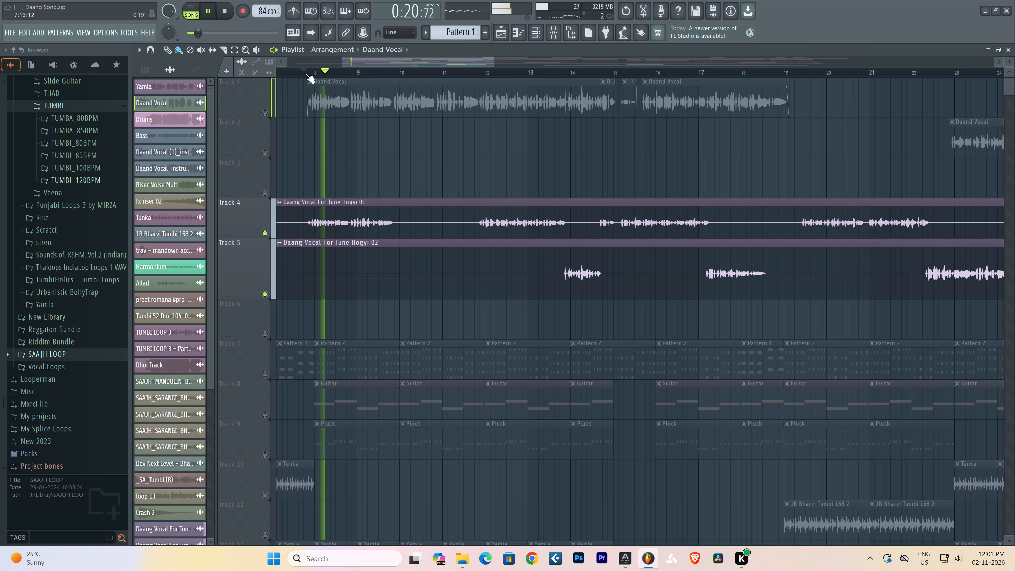
{"action": "left_click_drag", "start_coordinate": [375, 64], "coordinate": [363, 64]}
{"action": "left_click", "coordinate": [363, 64]}
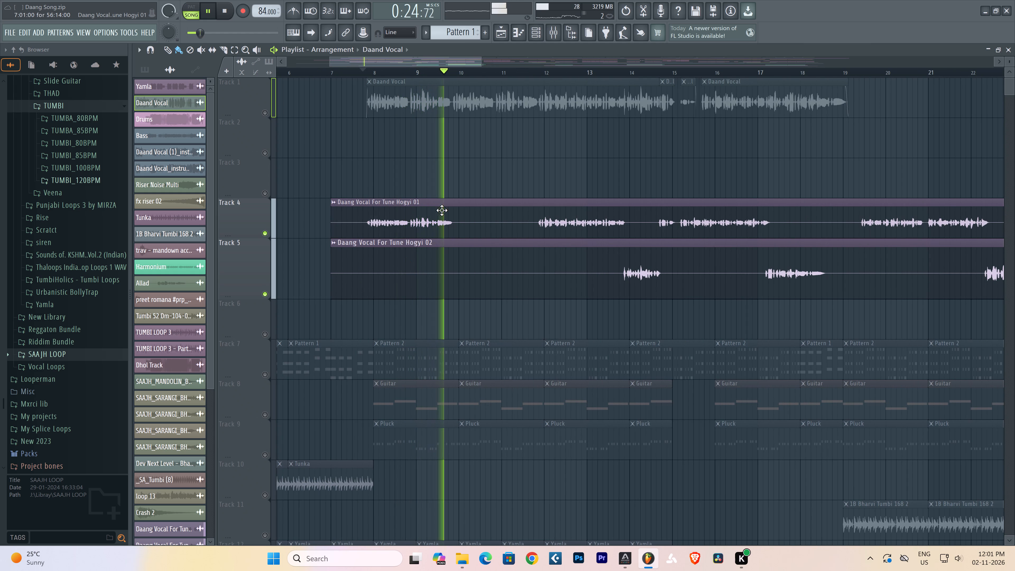
{"action": "key", "text": "space"}
{"action": "key", "text": "space"}
Slice off the silent beginning of the Hogyi 02 clip so it starts at about 13:10, before its first phrase.
{"action": "left_click", "coordinate": [222, 49]}
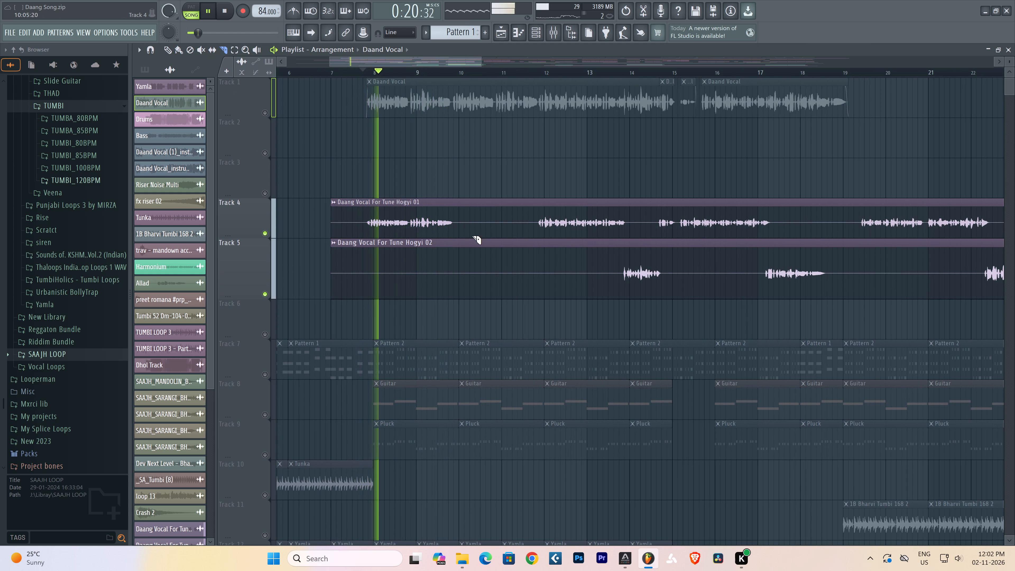
{"action": "right_click", "coordinate": [465, 254]}
{"action": "right_click", "coordinate": [499, 258]}
{"action": "right_click_drag", "start_coordinate": [613, 281], "coordinate": [616, 281]}
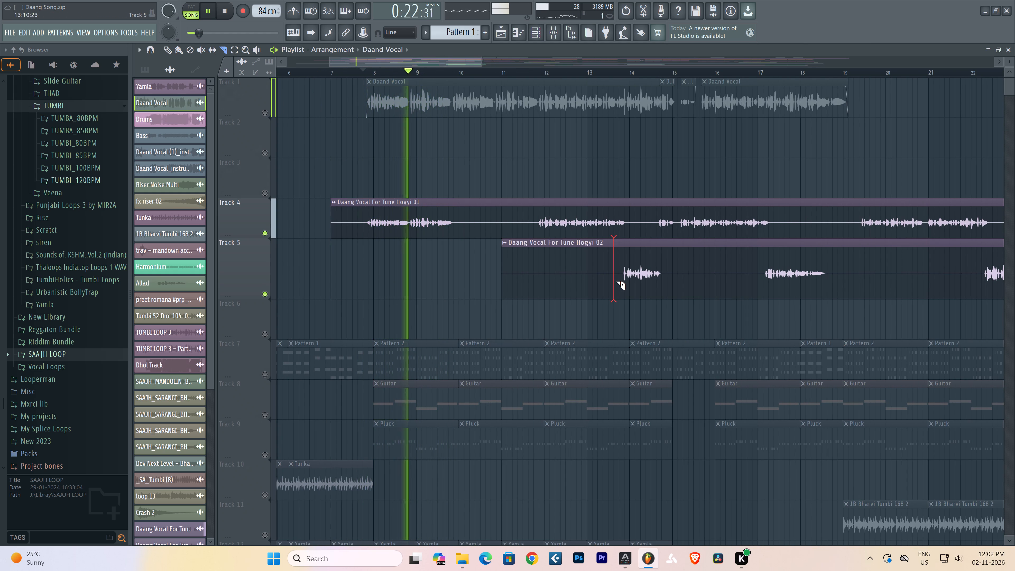
Split the Hogyi 01 clip at about bar 10 and remove the silence up to its next phrase just before bar 12.
{"action": "left_click", "coordinate": [461, 229]}
{"action": "right_click_drag", "start_coordinate": [519, 235], "coordinate": [534, 235]}
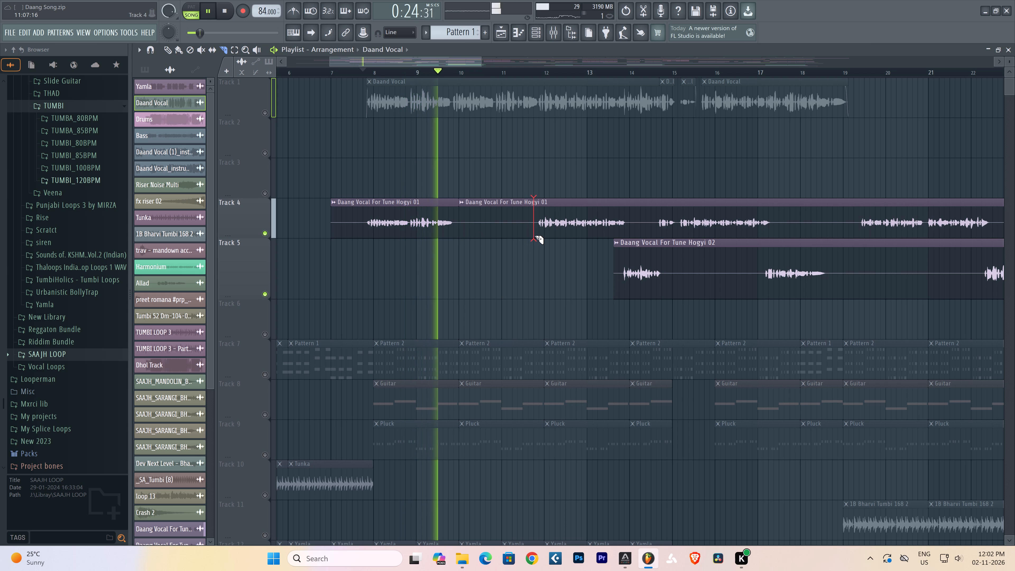
{"action": "right_click_drag", "start_coordinate": [534, 235], "coordinate": [535, 236]}
{"action": "key", "text": "space"}
{"action": "key", "text": "space"}
Trim the first Hogyi 01 clip on Track 4 to start at 7:13:00 with a length of 2:03:00.
{"action": "right_click_drag", "start_coordinate": [356, 229], "coordinate": [362, 231]}
{"action": "scroll", "coordinate": [361, 71], "scroll_direction": "up", "scroll_amount": 7}
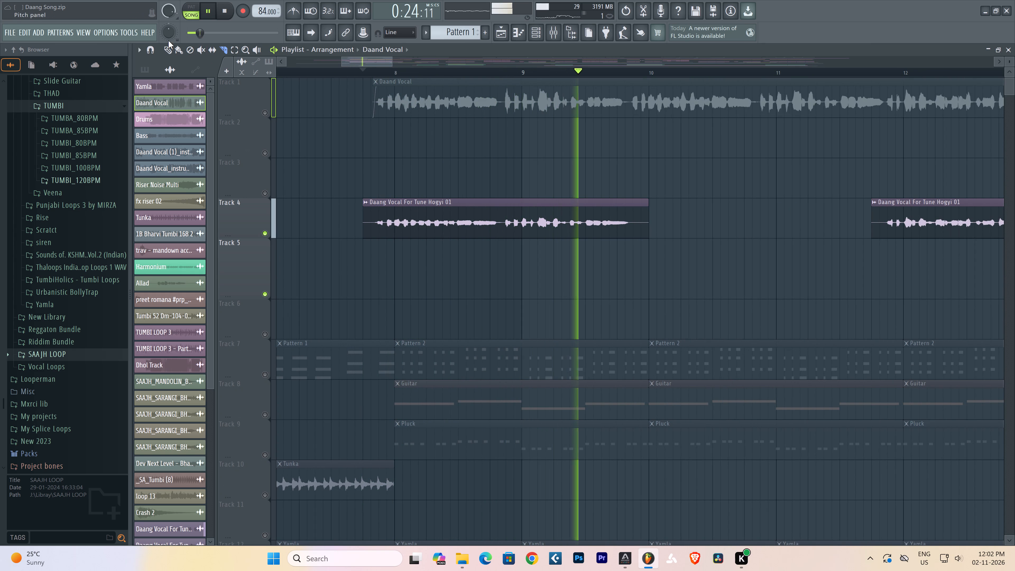
{"action": "left_click", "coordinate": [168, 48]}
{"action": "key", "text": "space"}
{"action": "key", "text": "space"}
{"action": "left_click_drag", "start_coordinate": [647, 234], "coordinate": [642, 234]}
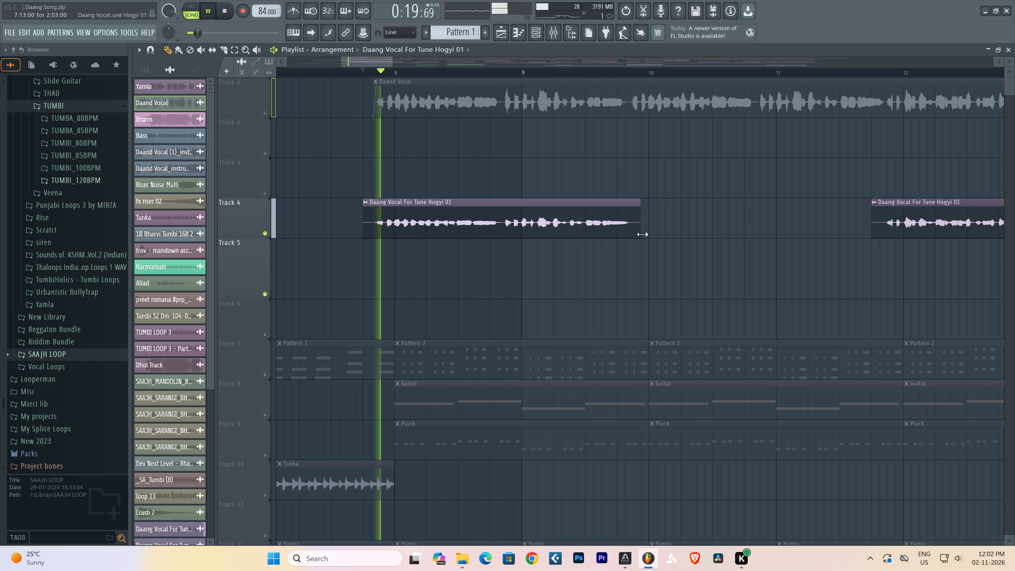
{"action": "left_click_drag", "start_coordinate": [642, 234], "coordinate": [636, 236]}
Copy the trimmed first Hogyi 01 clip onto Track 3, starting just before bar 10.
{"action": "left_click_drag", "start_coordinate": [460, 222], "coordinate": [686, 145], "text": "shift"}
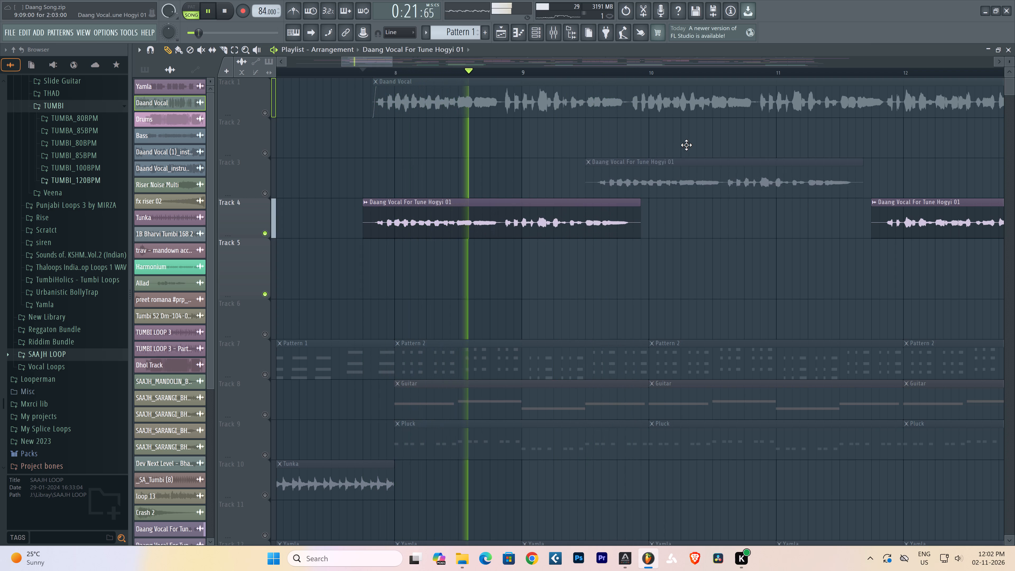
{"action": "left_click_drag", "start_coordinate": [686, 145], "coordinate": [723, 153], "text": "shift"}
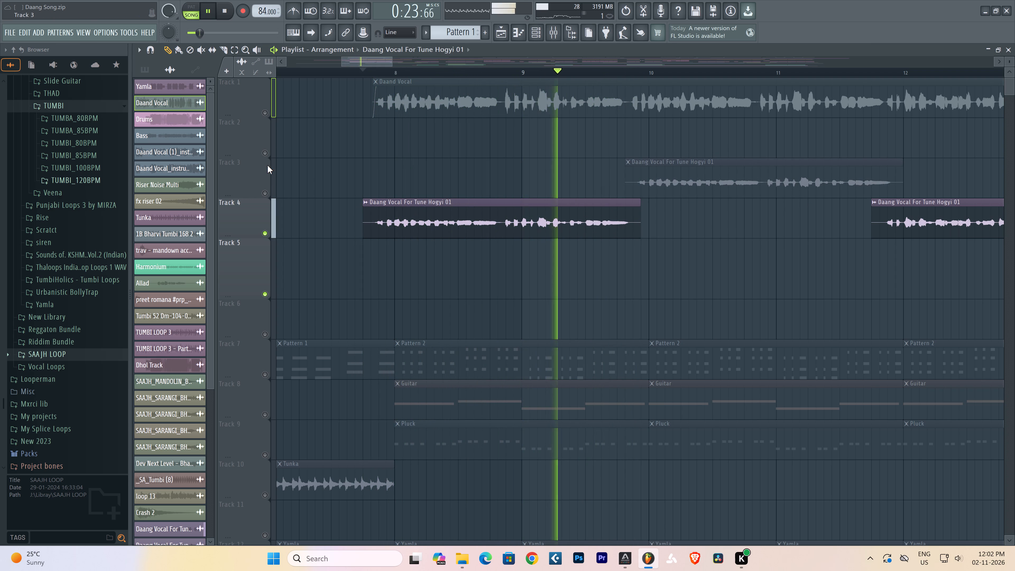
Unmute Tracks 1 and 3 and align the copied Hogyi 01 clip with Daand Vocal, starting it at 9:13:00.
{"action": "left_click", "coordinate": [269, 113]}
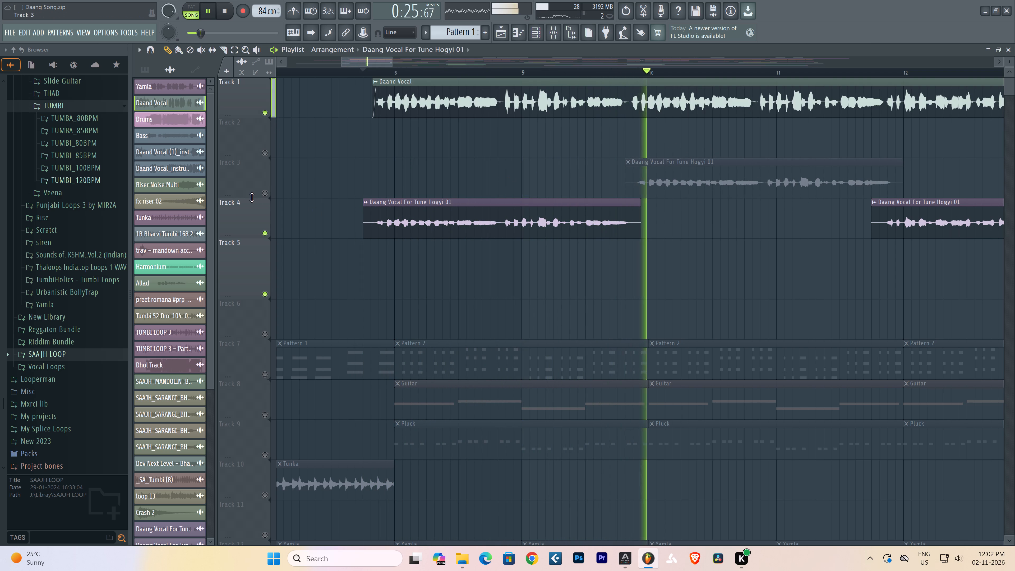
{"action": "left_click", "coordinate": [261, 189]}
{"action": "scroll", "coordinate": [659, 79], "scroll_direction": "up", "scroll_amount": 5}
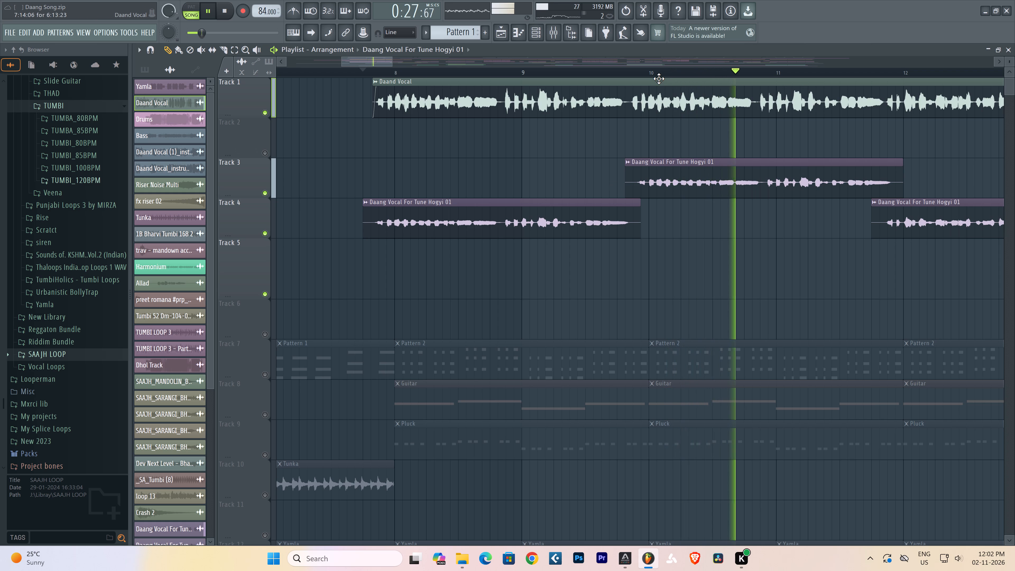
{"action": "scroll", "coordinate": [659, 79], "scroll_direction": "up", "scroll_amount": 13}
{"action": "key", "text": "space"}
{"action": "key", "text": "space"}
{"action": "left_click_drag", "start_coordinate": [689, 185], "coordinate": [670, 188]}
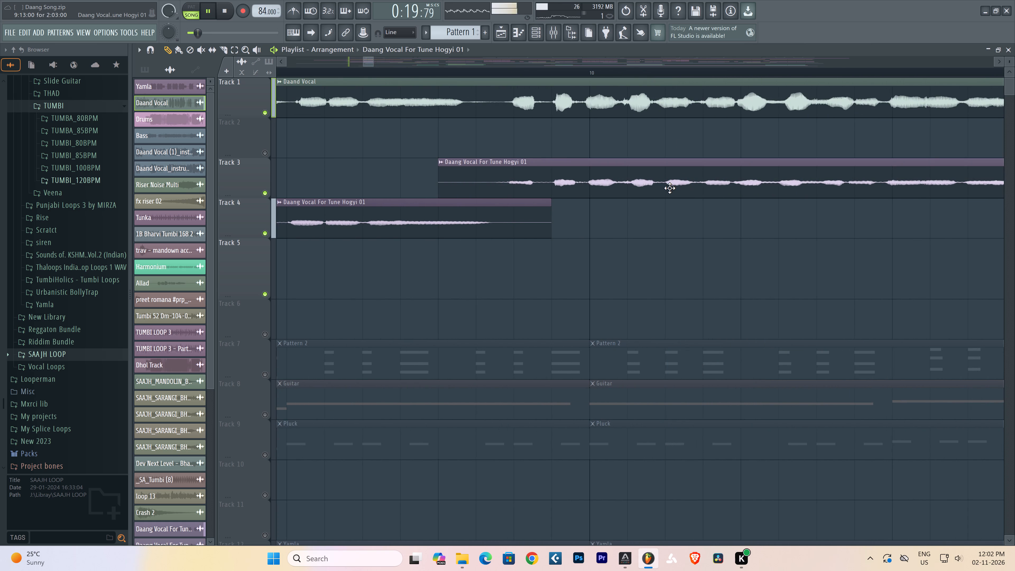
{"action": "left_click_drag", "start_coordinate": [670, 188], "coordinate": [661, 190]}
Play from just before bar 10, soloing Track 1 and Track 3 in turn to compare them, and end with solo off.
{"action": "left_click", "coordinate": [482, 71]}
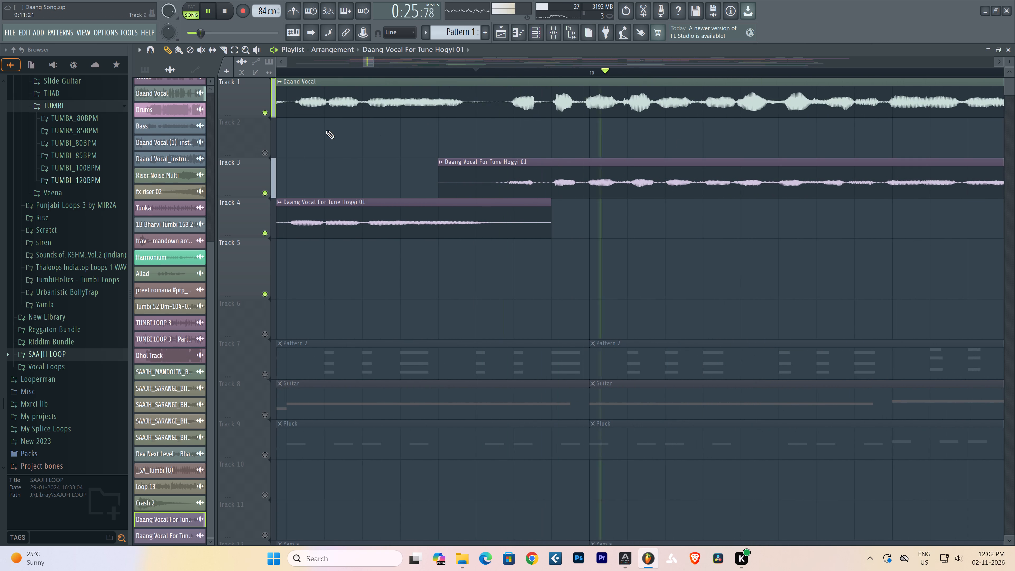
{"action": "key", "text": "space"}
{"action": "right_click", "coordinate": [264, 113]}
{"action": "key", "text": "space"}
{"action": "key", "text": "space"}
{"action": "right_click", "coordinate": [267, 192]}
{"action": "key", "text": "space"}
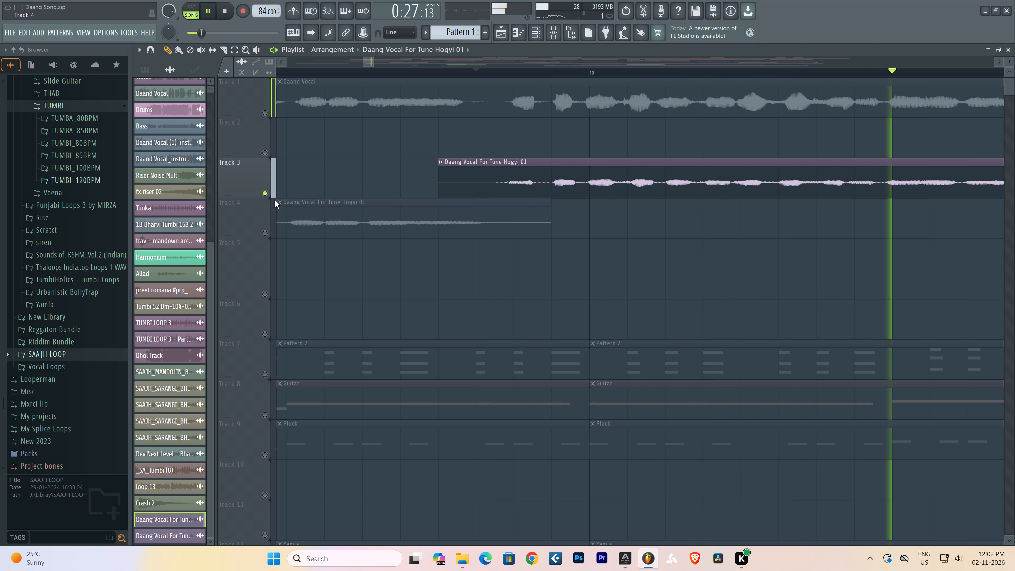
{"action": "right_click", "coordinate": [269, 191]}
Mute Track 1 during playback to hear the trimmed and copied Hogyi clips with the full arrangement.
{"action": "scroll", "coordinate": [405, 73], "scroll_direction": "down", "scroll_amount": 8}
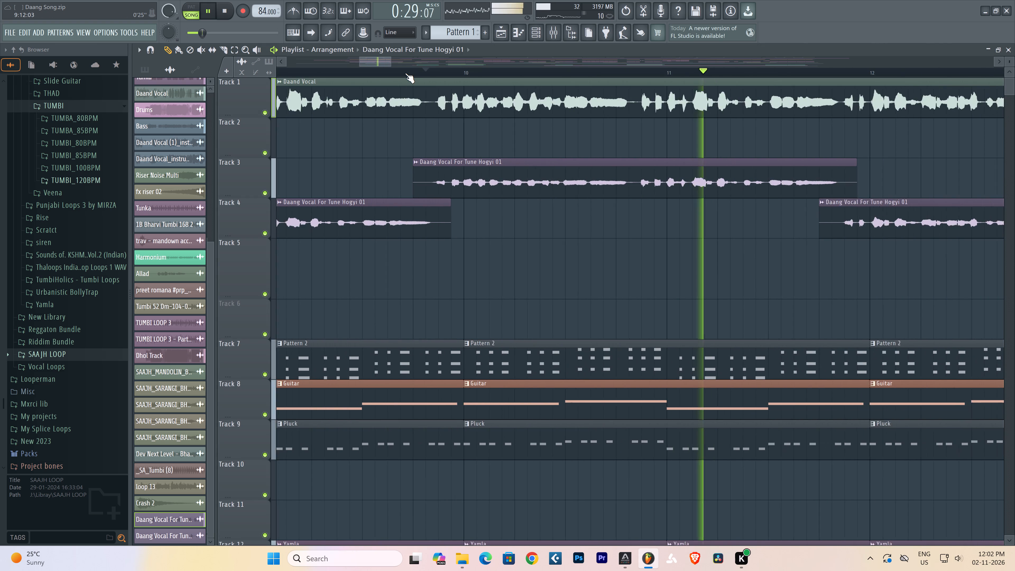
{"action": "scroll", "coordinate": [405, 73], "scroll_direction": "down", "scroll_amount": 2}
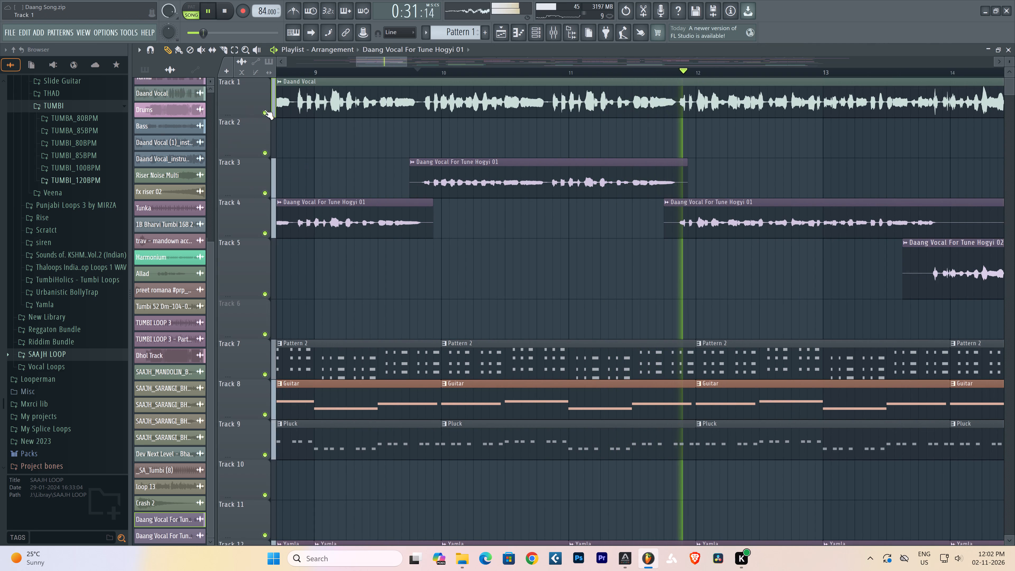
{"action": "left_click", "coordinate": [267, 109]}
{"action": "scroll", "coordinate": [423, 74], "scroll_direction": "down", "scroll_amount": 3}
{"action": "scroll", "coordinate": [423, 74], "scroll_direction": "up", "scroll_amount": 1}
{"action": "scroll", "coordinate": [423, 74], "scroll_direction": "down", "scroll_amount": 2}
{"action": "scroll", "coordinate": [423, 74], "scroll_direction": "up", "scroll_amount": 1}
{"action": "scroll", "coordinate": [423, 74], "scroll_direction": "down", "scroll_amount": 4}
{"action": "scroll", "coordinate": [423, 74], "scroll_direction": "up", "scroll_amount": 1}
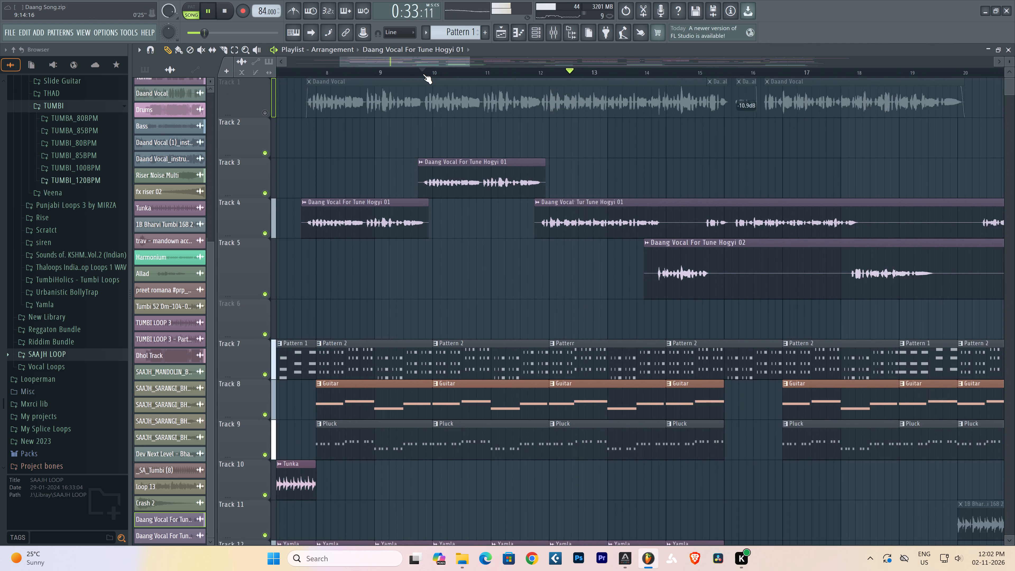
Cut the silent gap out of the long Hogyi 01 clip on Track 4, from bar 14 to about mid-bar 14.
{"action": "scroll", "coordinate": [423, 74], "scroll_direction": "down", "scroll_amount": 1}
{"action": "scroll", "coordinate": [423, 74], "scroll_direction": "up", "scroll_amount": 1}
{"action": "scroll", "coordinate": [423, 74], "scroll_direction": "down", "scroll_amount": 1}
{"action": "scroll", "coordinate": [423, 74], "scroll_direction": "up", "scroll_amount": 1}
{"action": "scroll", "coordinate": [423, 74], "scroll_direction": "down", "scroll_amount": 3}
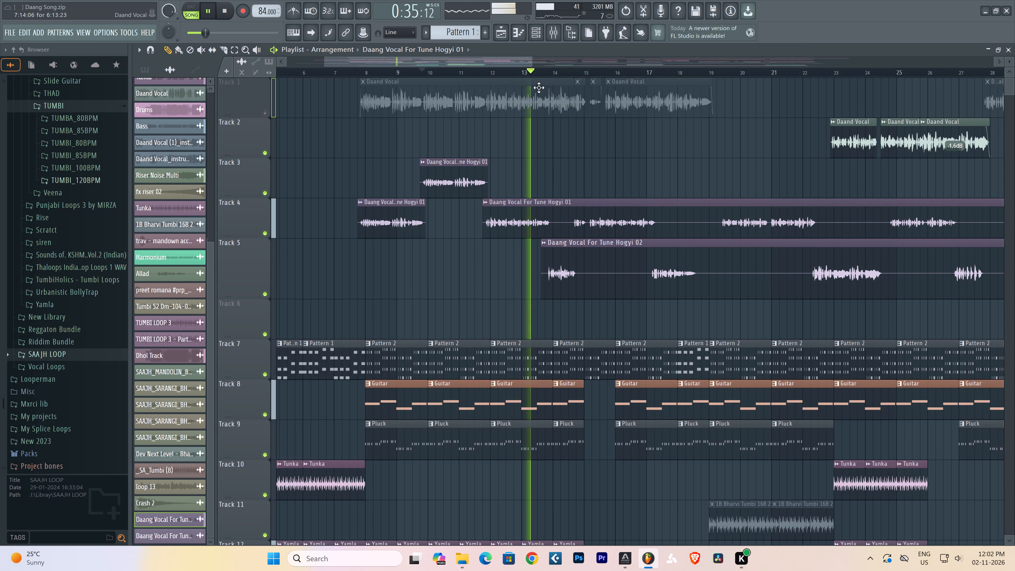
{"action": "scroll", "coordinate": [569, 71], "scroll_direction": "up", "scroll_amount": 6}
{"action": "scroll", "coordinate": [569, 71], "scroll_direction": "down", "scroll_amount": 1}
{"action": "scroll", "coordinate": [569, 71], "scroll_direction": "up", "scroll_amount": 1}
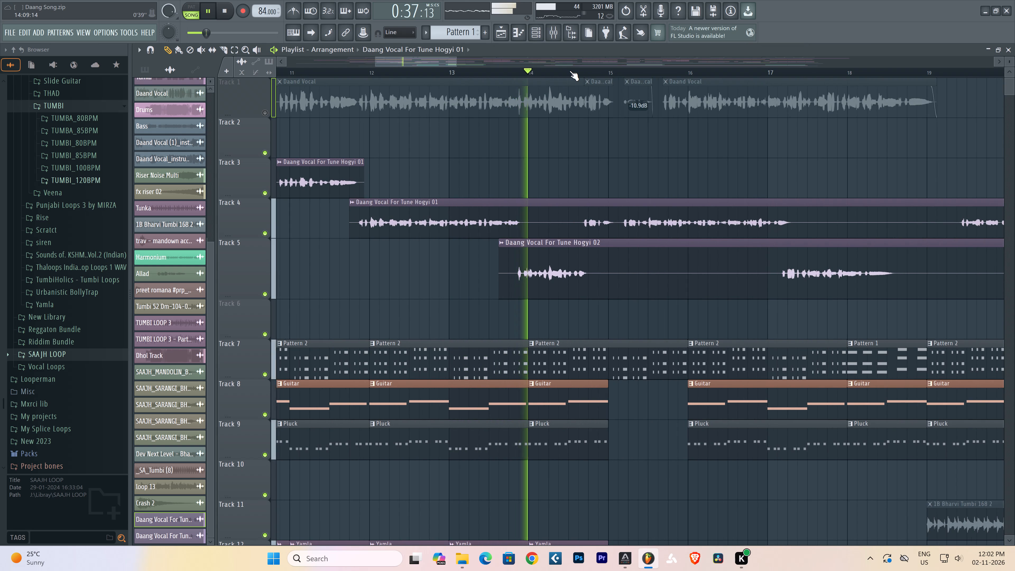
{"action": "left_click", "coordinate": [226, 47]}
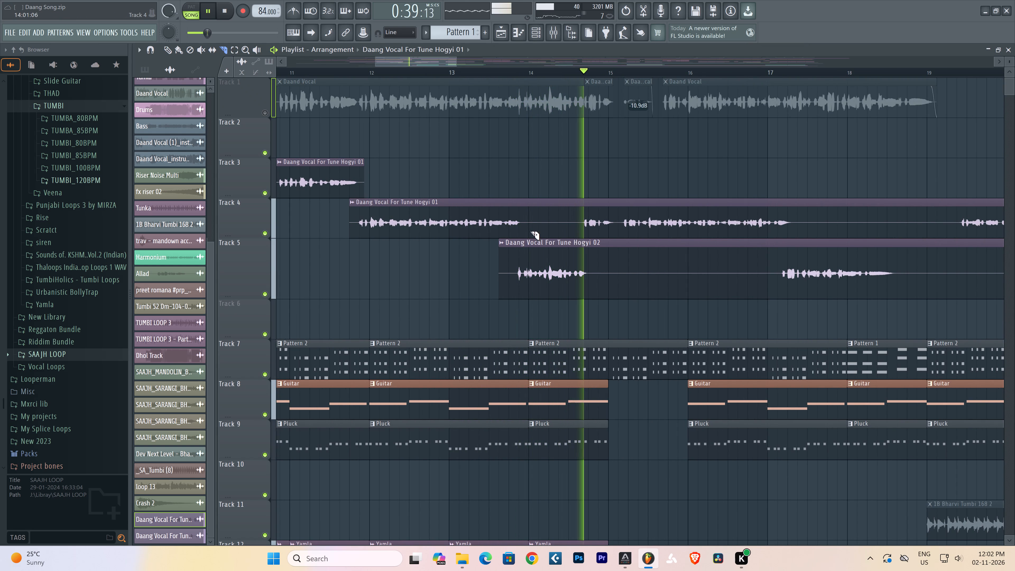
{"action": "left_click", "coordinate": [525, 222]}
{"action": "right_click", "coordinate": [579, 226]}
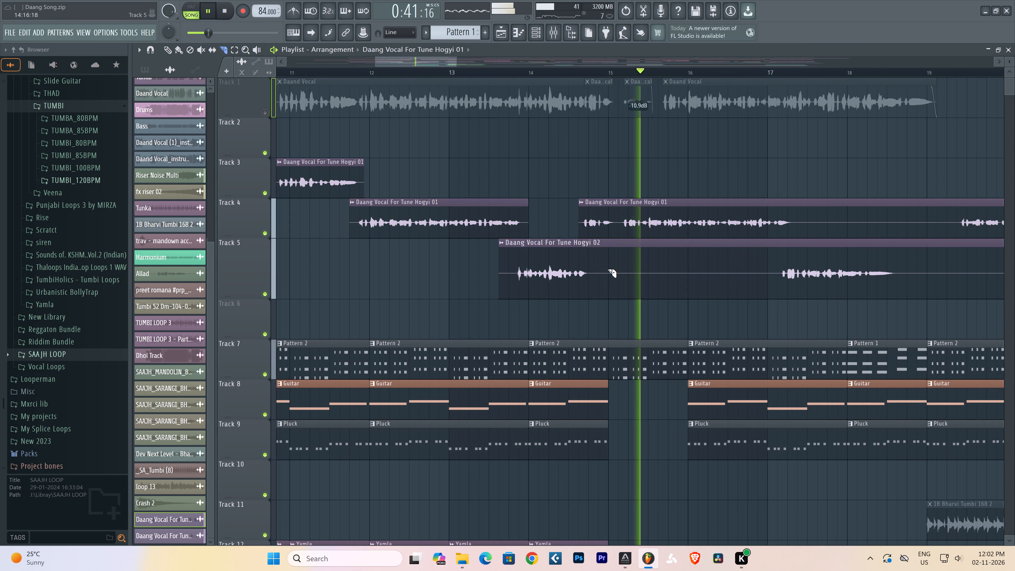
Cut the silent stretch out of Hogyi 02 on Track 5, between the phrases near bars 14 and 17.
{"action": "left_click_drag", "start_coordinate": [607, 269], "coordinate": [597, 273]}
{"action": "right_click_drag", "start_coordinate": [783, 276], "coordinate": [780, 274]}
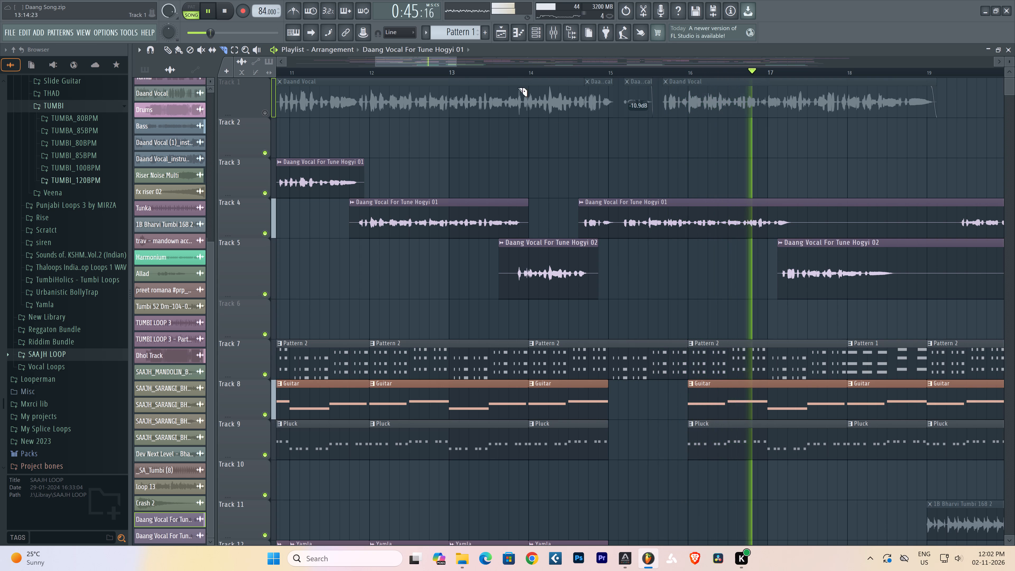
Reset the Daand Vocal mixer fader to 0 dB and lower it by ear to below 89% during playback.
{"action": "scroll", "coordinate": [513, 74], "scroll_direction": "down", "scroll_amount": 6}
{"action": "left_click", "coordinate": [564, 32]}
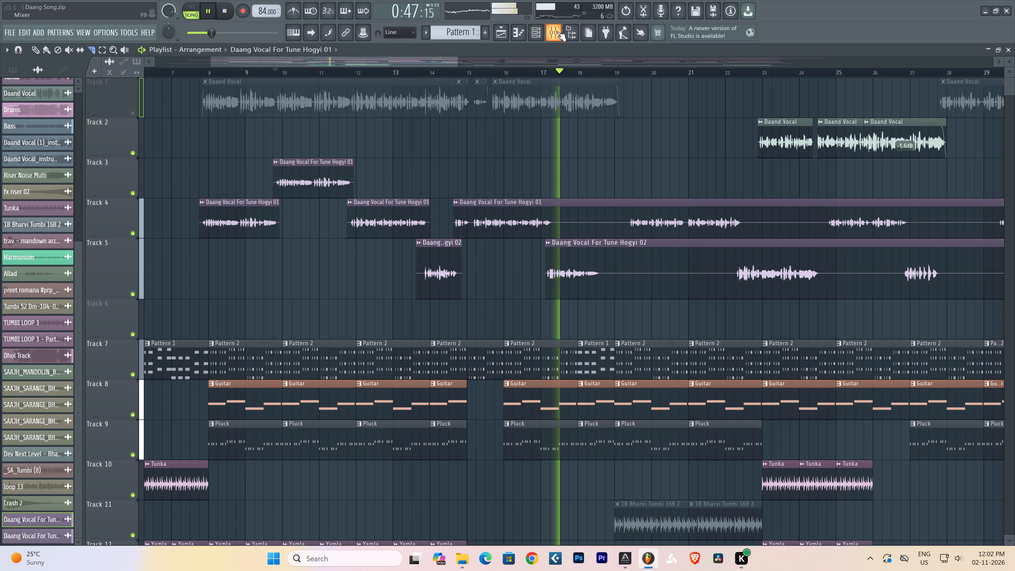
{"action": "left_click", "coordinate": [557, 31]}
{"action": "left_click", "coordinate": [565, 31]}
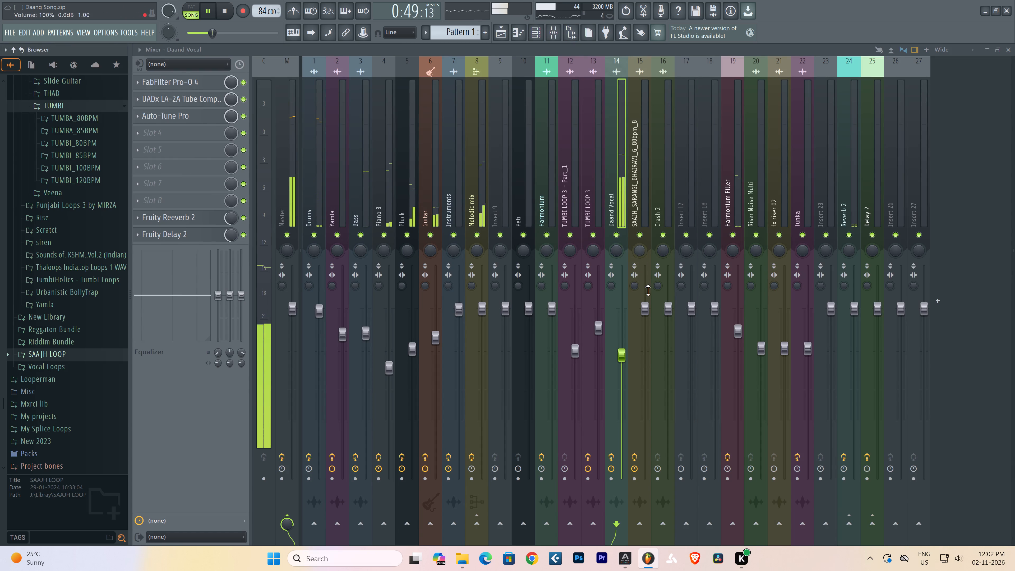
{"action": "left_click", "coordinate": [628, 360], "text": "alt"}
{"action": "left_click", "coordinate": [620, 358], "text": "alt"}
{"action": "key", "text": "space"}
{"action": "key", "text": "space"}
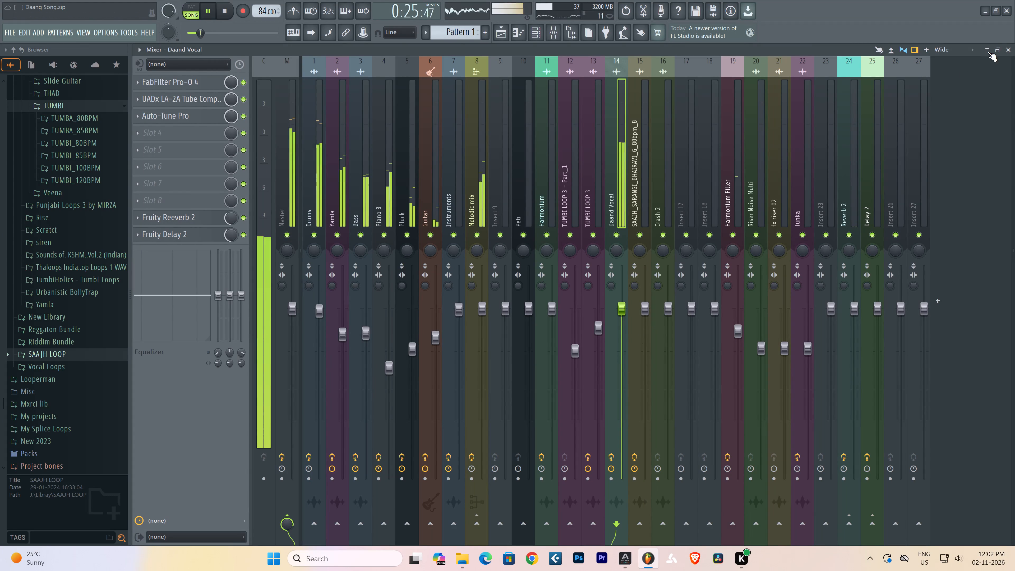
{"action": "left_click_drag", "start_coordinate": [620, 306], "coordinate": [625, 343]}
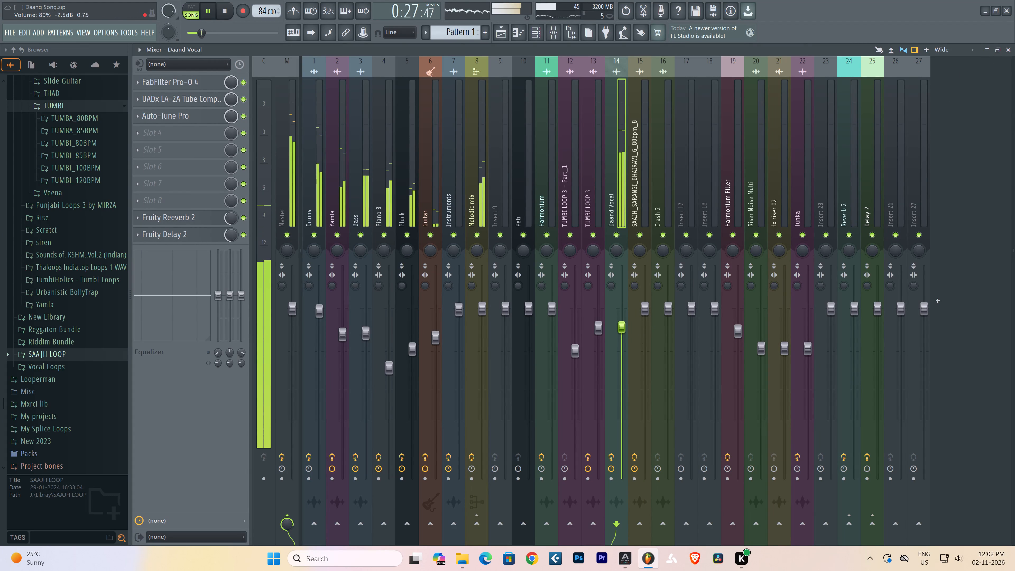
{"action": "left_click_drag", "start_coordinate": [625, 343], "coordinate": [625, 360]}
{"action": "left_click", "coordinate": [626, 206]}
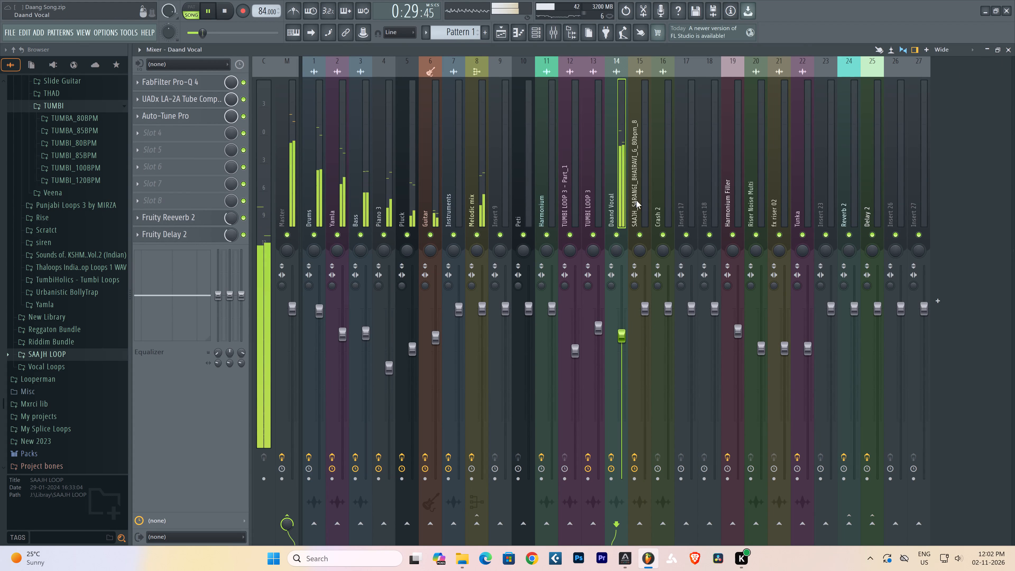
{"action": "left_click", "coordinate": [1012, 53]}
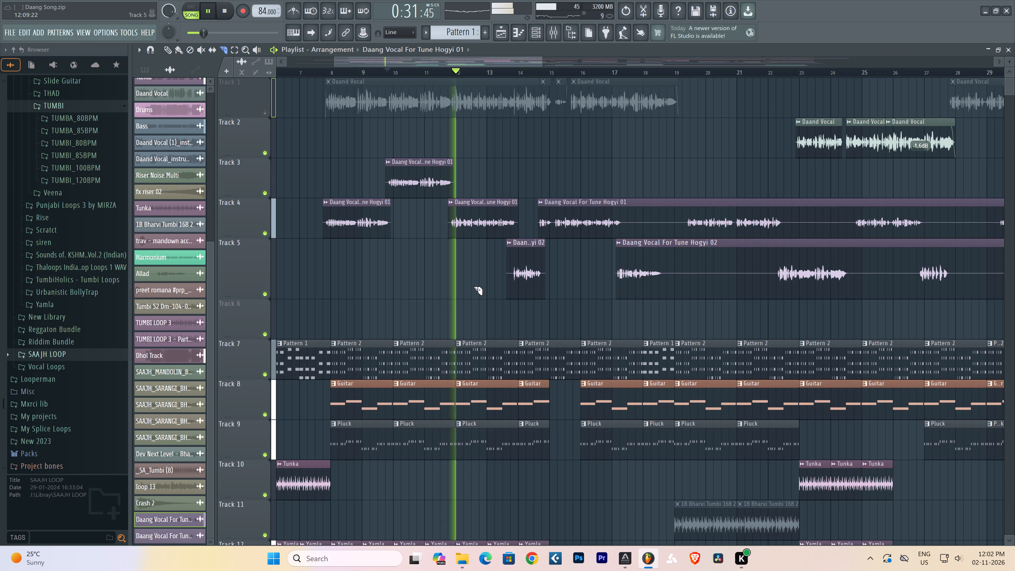
Play from about bar 17 and split the Hogyi 01 and Hogyi 02 clips together at bar 19.
{"action": "right_click", "coordinate": [473, 286]}
{"action": "left_click", "coordinate": [618, 71]}
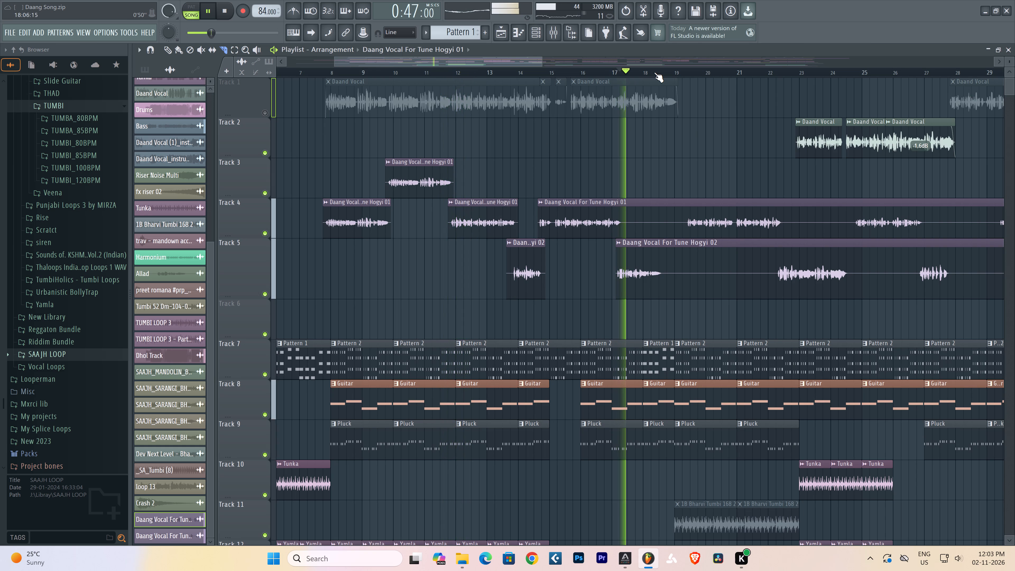
{"action": "left_click", "coordinate": [168, 53]}
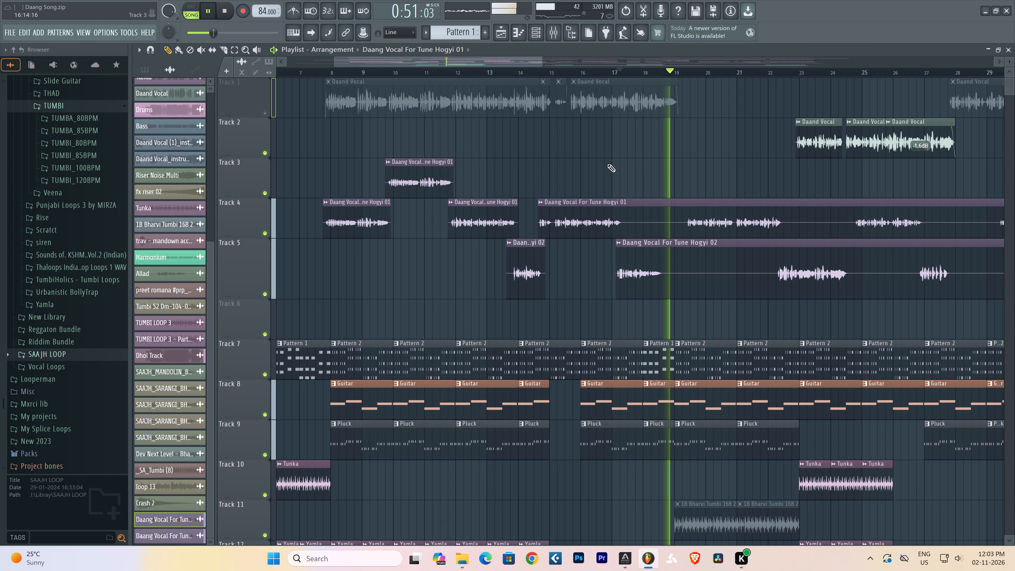
{"action": "left_click", "coordinate": [224, 51]}
{"action": "left_click_drag", "start_coordinate": [671, 265], "coordinate": [673, 268]}
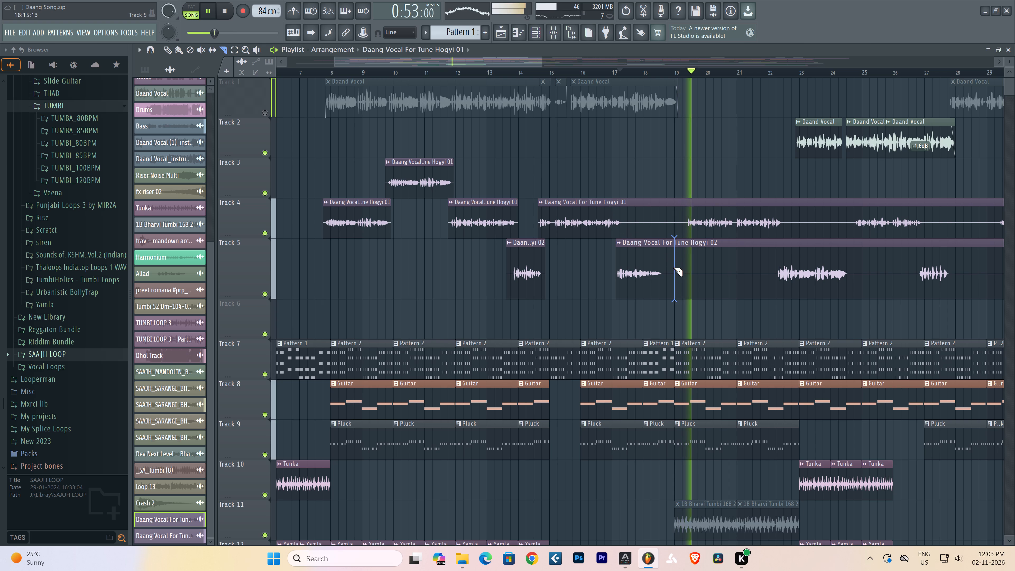
{"action": "left_click_drag", "start_coordinate": [673, 268], "coordinate": [671, 236]}
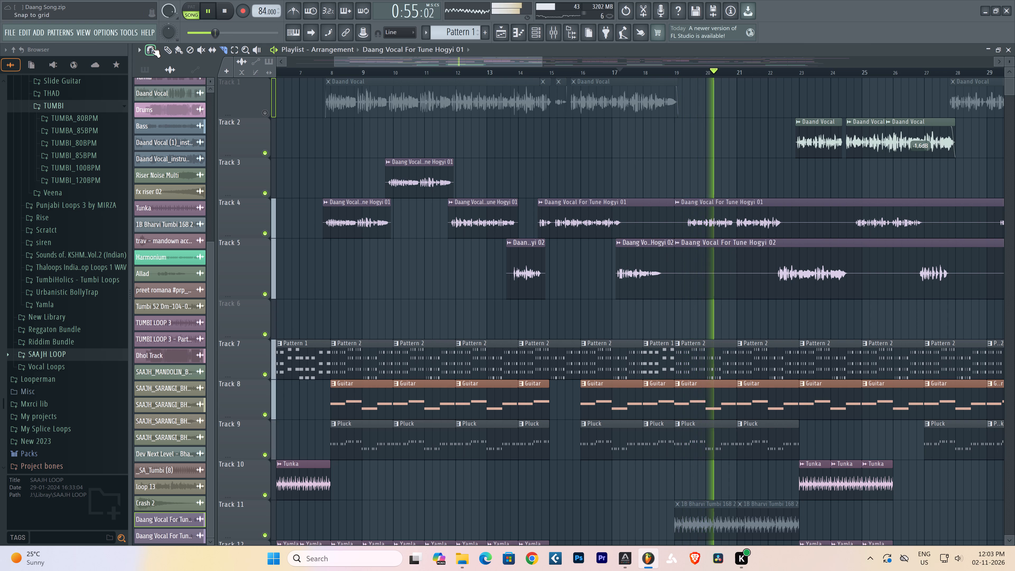
Move the Hogyi 01 and 02 sections after bar 19 together to start at 22:09:00, matching Daand Vocal on Track 2.
{"action": "left_click", "coordinate": [161, 49]}
{"action": "left_click", "coordinate": [164, 49]}
{"action": "left_click_drag", "start_coordinate": [884, 185], "coordinate": [764, 272], "text": "ctrl"}
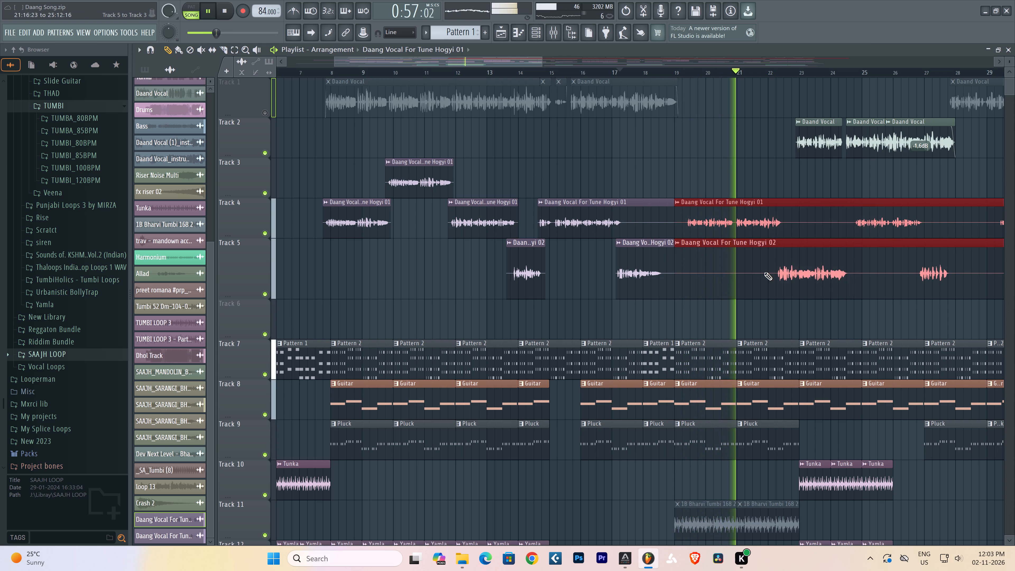
{"action": "left_click_drag", "start_coordinate": [764, 272], "coordinate": [768, 273], "text": "ctrl"}
{"action": "left_click_drag", "start_coordinate": [705, 224], "coordinate": [817, 219]}
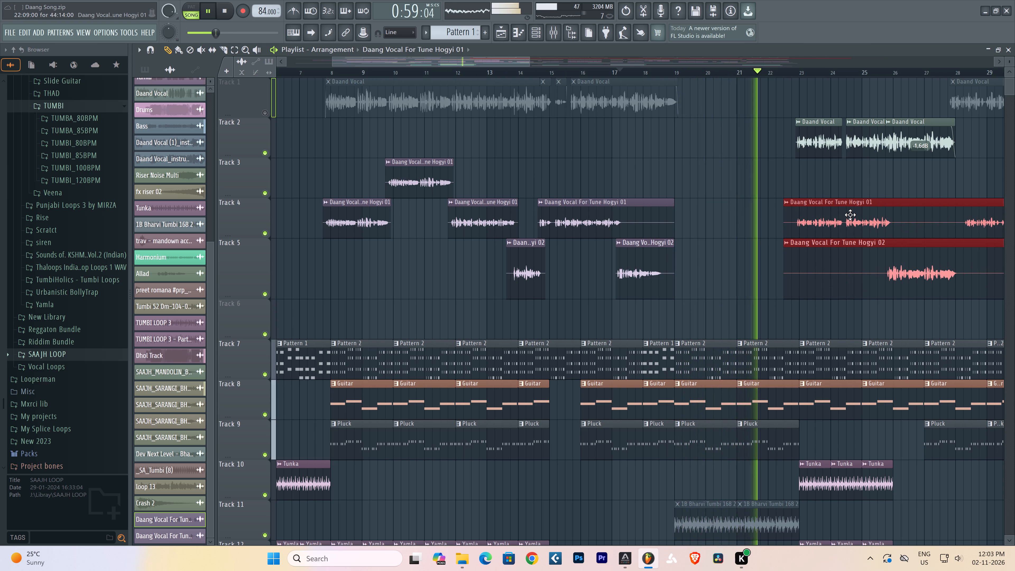
{"action": "scroll", "coordinate": [802, 74], "scroll_direction": "up", "scroll_amount": 7}
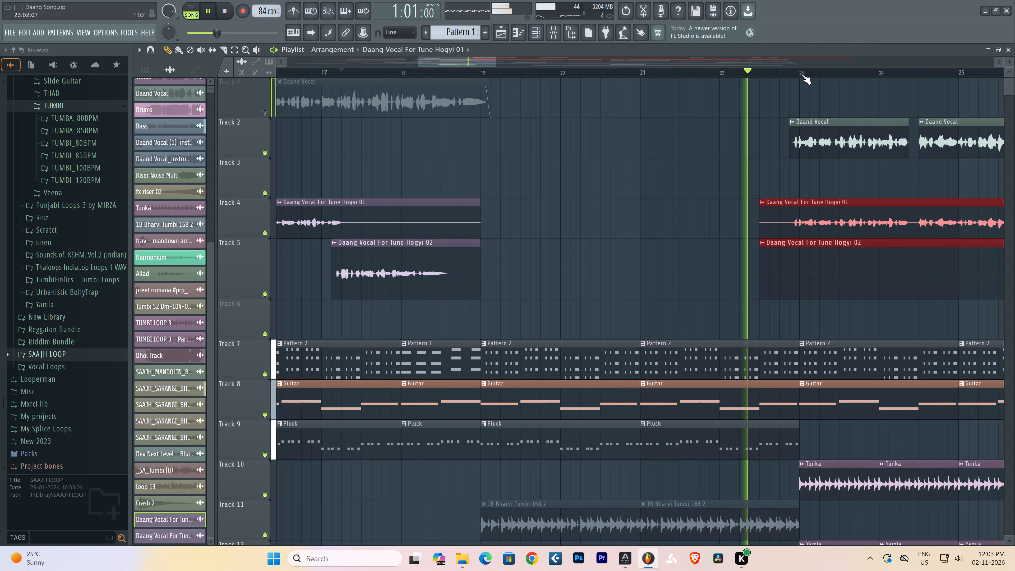
{"action": "scroll", "coordinate": [802, 74], "scroll_direction": "up", "scroll_amount": 11}
{"action": "scroll", "coordinate": [802, 73], "scroll_direction": "down", "scroll_amount": 5}
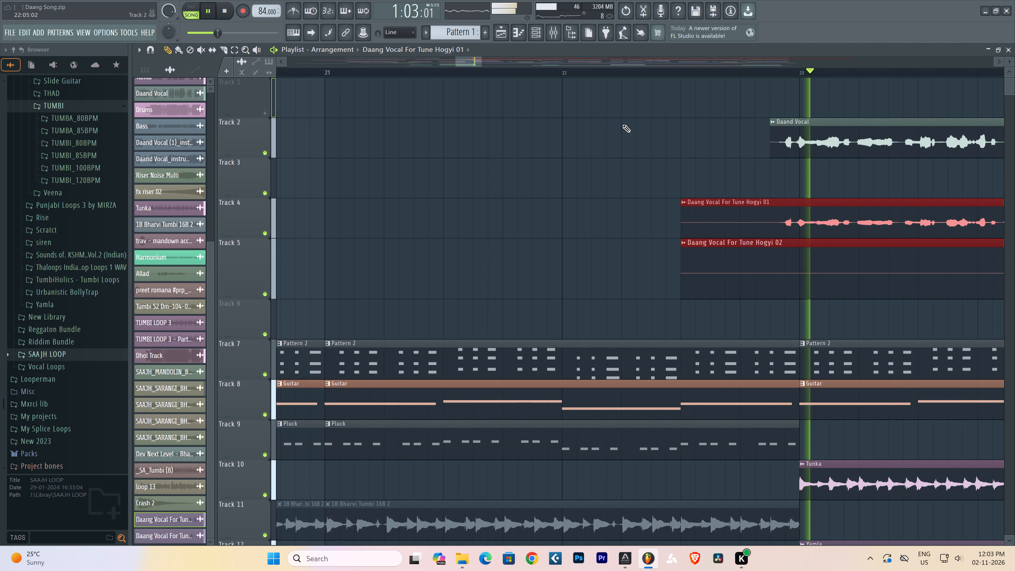
Mute Track 2 to hear the moved Hogyi clips without Daand Vocal, and clear the clip selection.
{"action": "left_click", "coordinate": [264, 152]}
{"action": "scroll", "coordinate": [421, 73], "scroll_direction": "down", "scroll_amount": 3}
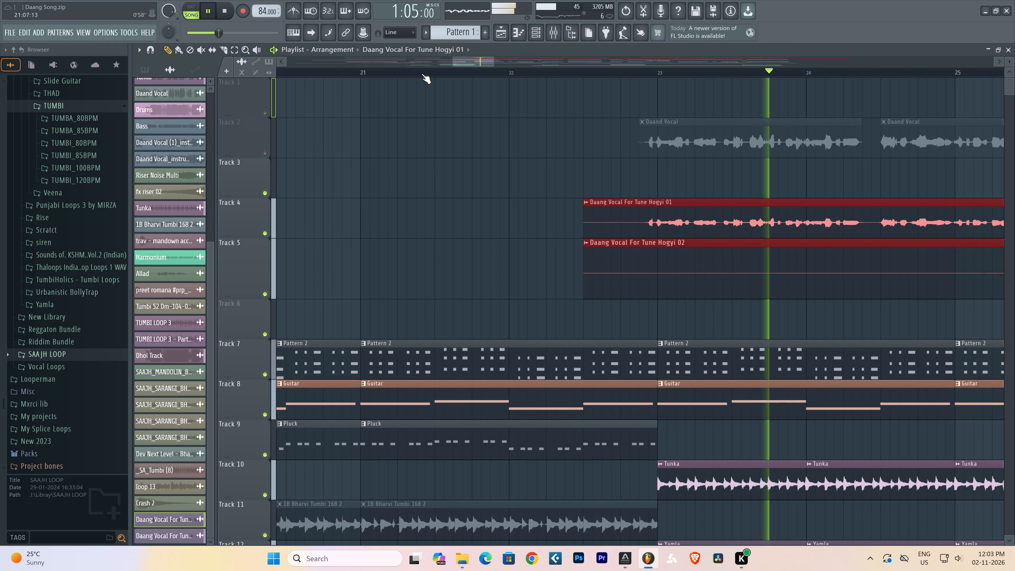
{"action": "scroll", "coordinate": [421, 73], "scroll_direction": "down", "scroll_amount": 1}
{"action": "scroll", "coordinate": [421, 73], "scroll_direction": "up", "scroll_amount": 1}
{"action": "scroll", "coordinate": [421, 73], "scroll_direction": "down", "scroll_amount": 5}
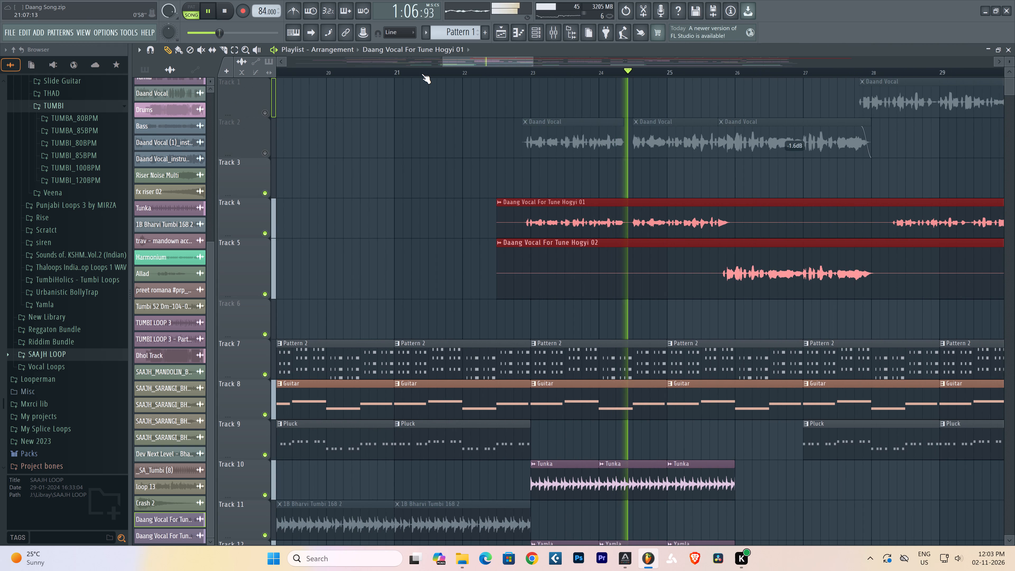
{"action": "right_click", "coordinate": [779, 185]}
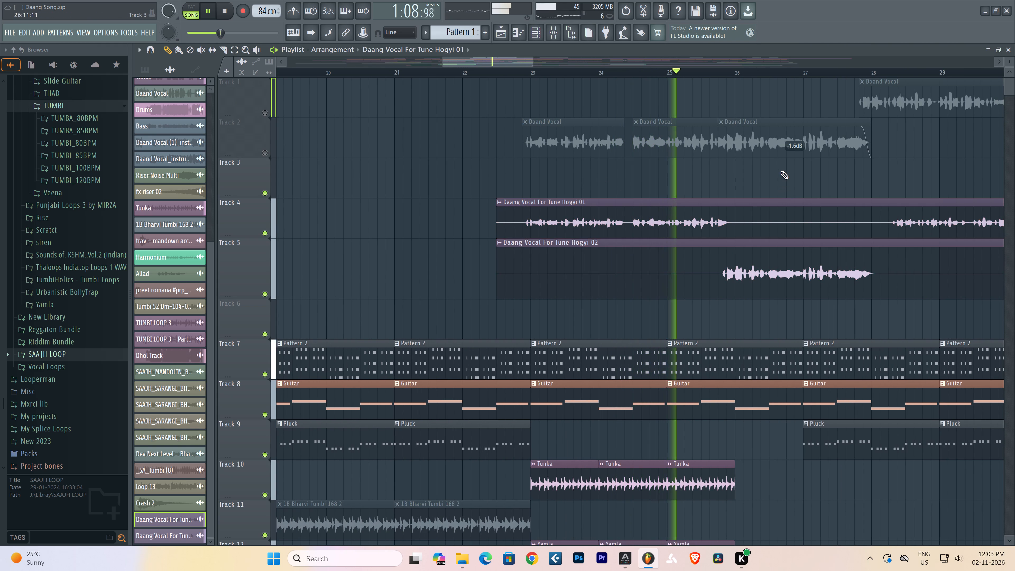
Cut the silent gap out of Hogyi 01 on Track 4 between about 27:13 and 28:03.
{"action": "scroll", "coordinate": [665, 72], "scroll_direction": "down", "scroll_amount": 2}
{"action": "scroll", "coordinate": [665, 72], "scroll_direction": "up", "scroll_amount": 1}
{"action": "scroll", "coordinate": [665, 72], "scroll_direction": "down", "scroll_amount": 2}
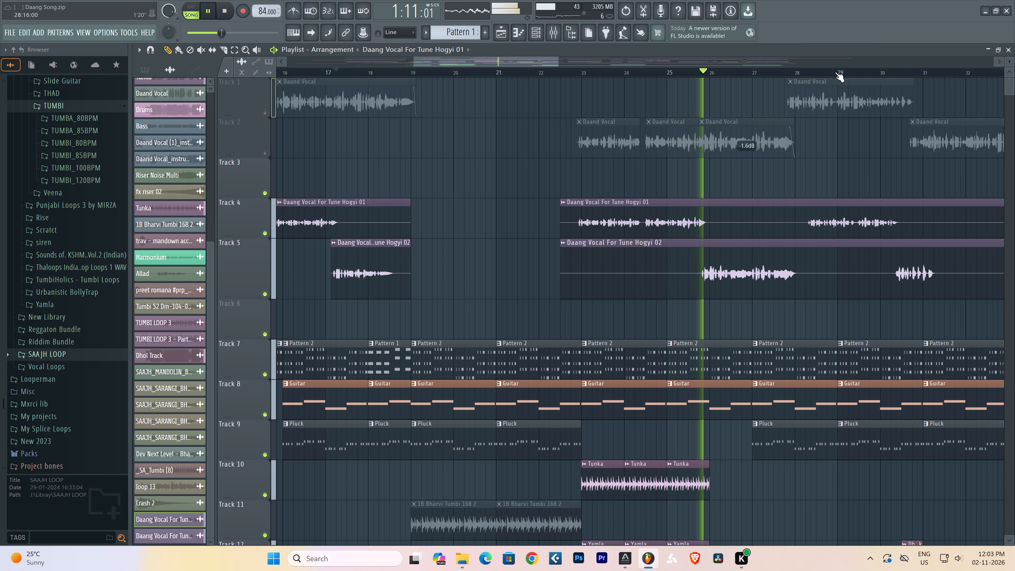
{"action": "left_click", "coordinate": [221, 48]}
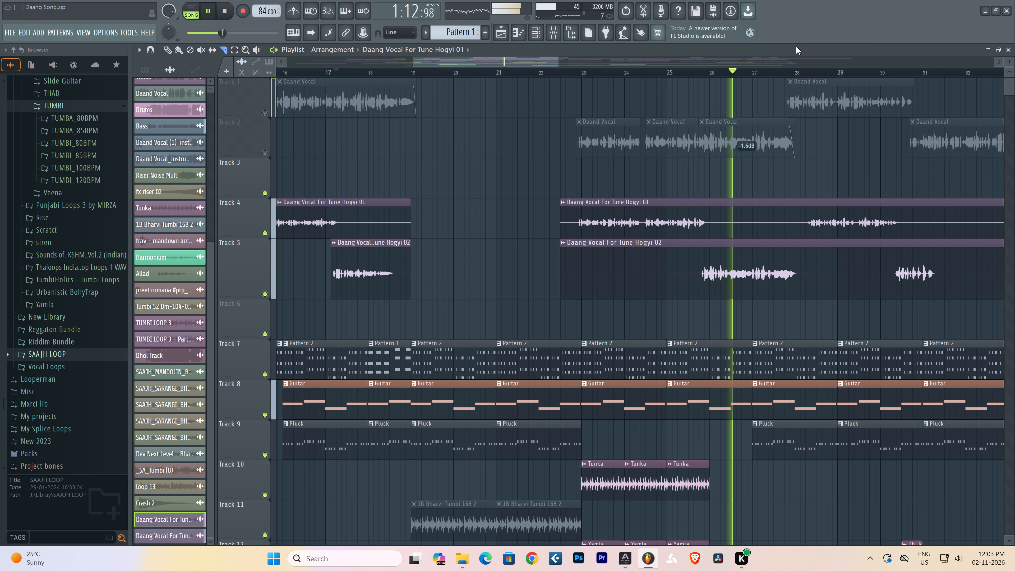
{"action": "scroll", "coordinate": [829, 72], "scroll_direction": "up", "scroll_amount": 5}
{"action": "scroll", "coordinate": [831, 72], "scroll_direction": "down", "scroll_amount": 1}
{"action": "scroll", "coordinate": [831, 72], "scroll_direction": "up", "scroll_amount": 5}
{"action": "left_click", "coordinate": [642, 214]}
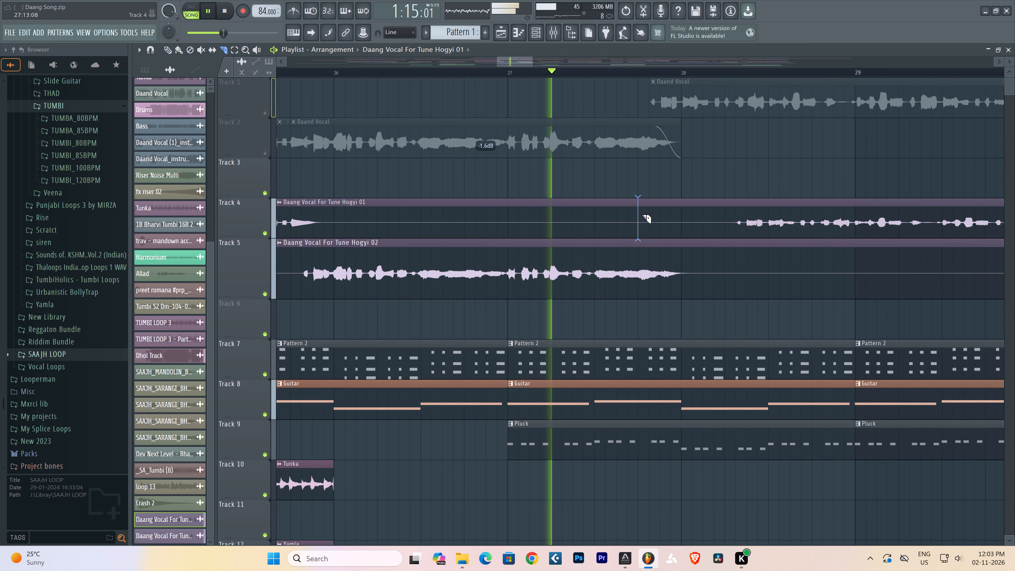
{"action": "right_click", "coordinate": [700, 223]}
Move the Hogyi 01 clip after the gap earlier to 27:12:00 and play from just before it.
{"action": "left_click", "coordinate": [167, 51]}
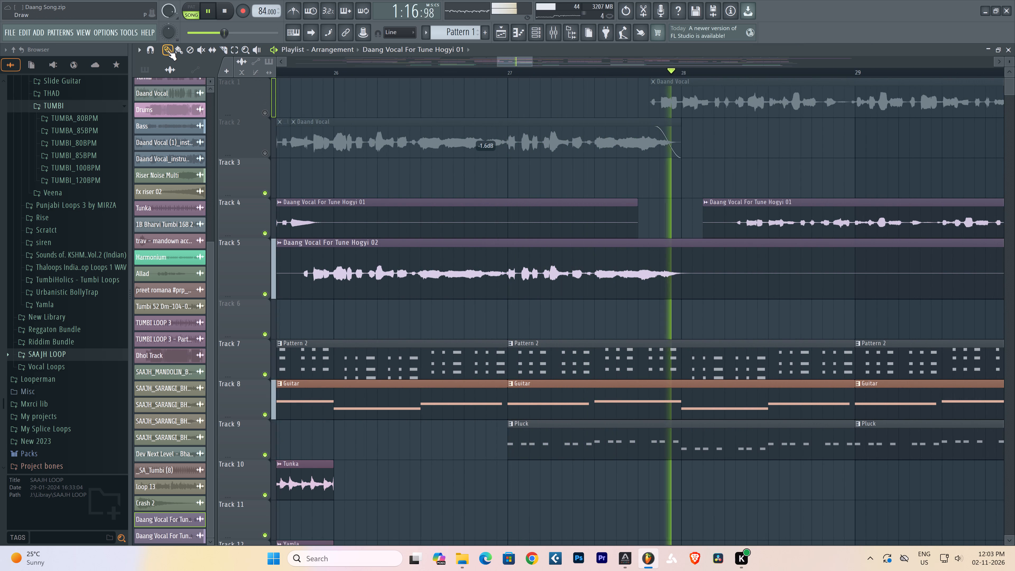
{"action": "key", "text": "space"}
{"action": "left_click_drag", "start_coordinate": [825, 223], "coordinate": [774, 223]}
{"action": "key", "text": "space"}
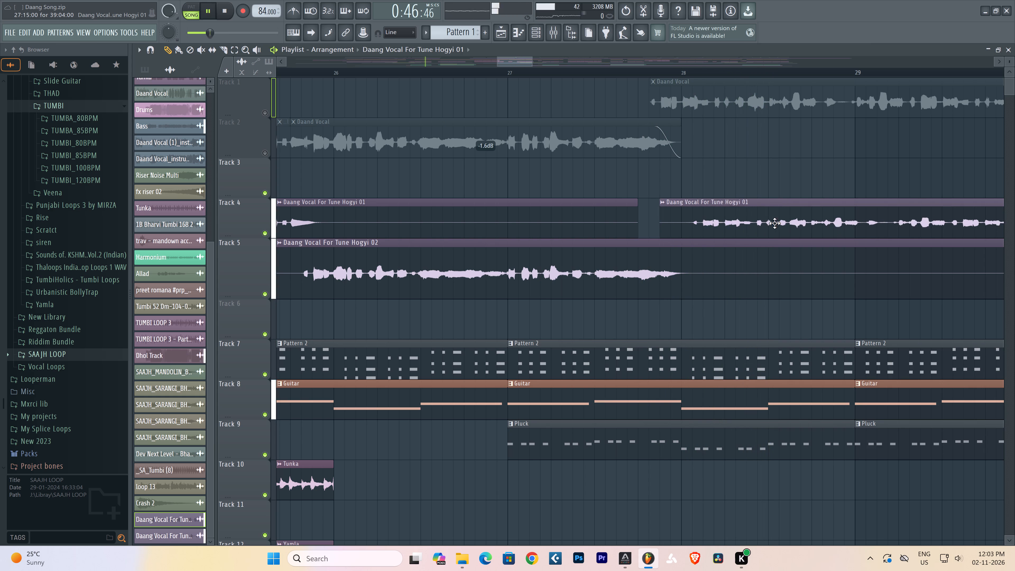
{"action": "left_click_drag", "start_coordinate": [774, 223], "coordinate": [751, 228]}
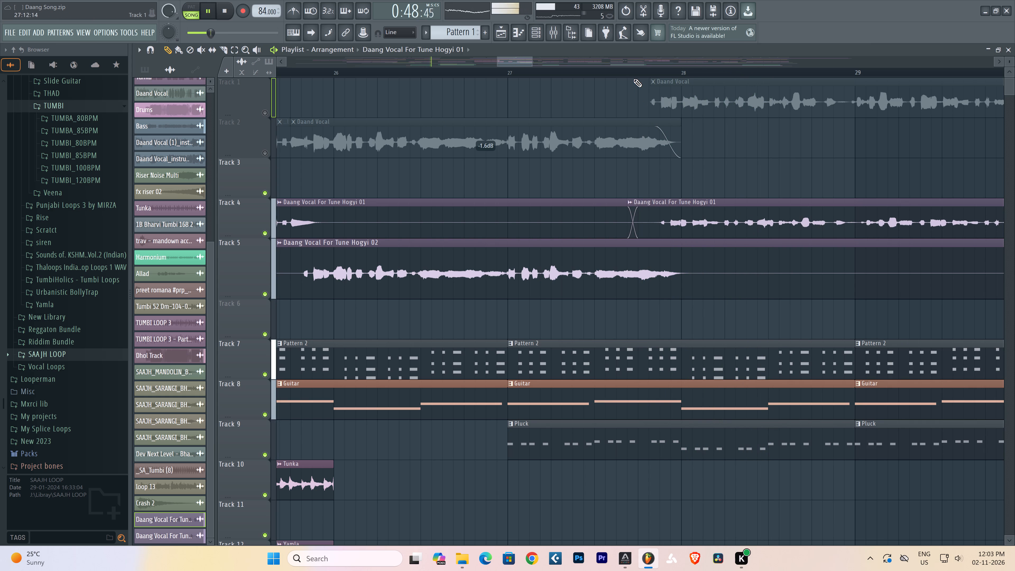
{"action": "left_click", "coordinate": [617, 76]}
{"action": "scroll", "coordinate": [617, 76], "scroll_direction": "up", "scroll_amount": 3}
{"action": "key", "text": "space"}
{"action": "key", "text": "space"}
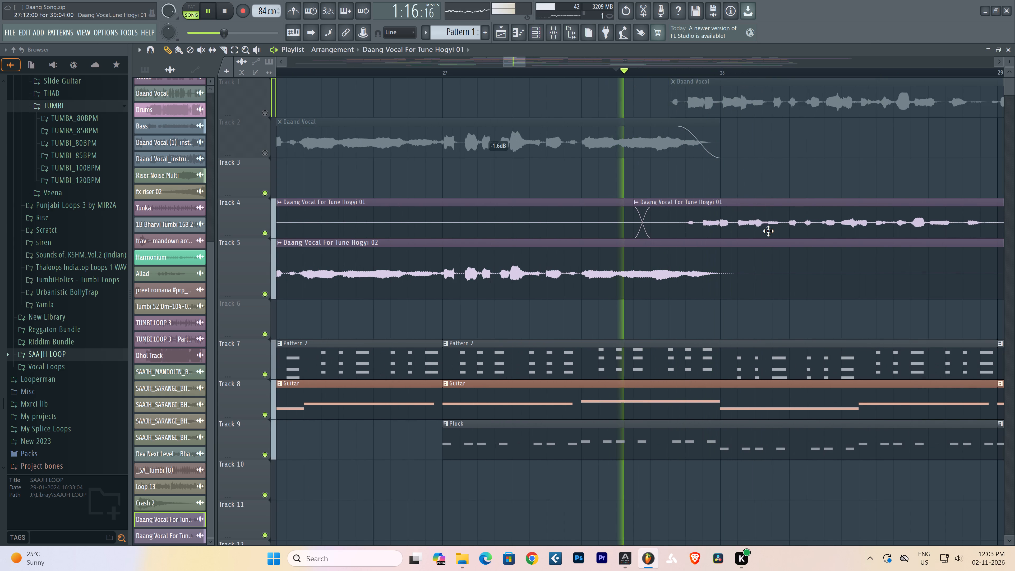
Fine-align that Hogyi 01 clip with the Daand Vocal phrase on Track 1, starting it at 27:11:07.
{"action": "left_click_drag", "start_coordinate": [768, 230], "coordinate": [778, 227]}
{"action": "key", "text": "space"}
{"action": "key", "text": "space"}
{"action": "scroll", "coordinate": [713, 72], "scroll_direction": "up", "scroll_amount": 7}
{"action": "key", "text": "space"}
{"action": "key", "text": "space"}
{"action": "left_click_drag", "start_coordinate": [801, 229], "coordinate": [644, 226]}
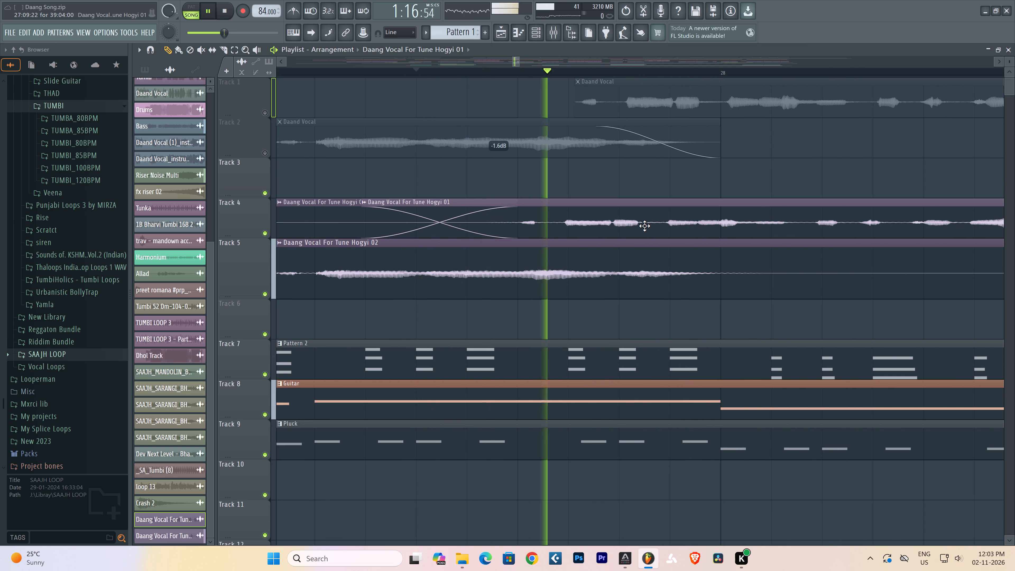
{"action": "left_click_drag", "start_coordinate": [644, 226], "coordinate": [647, 225]}
{"action": "key", "text": "space"}
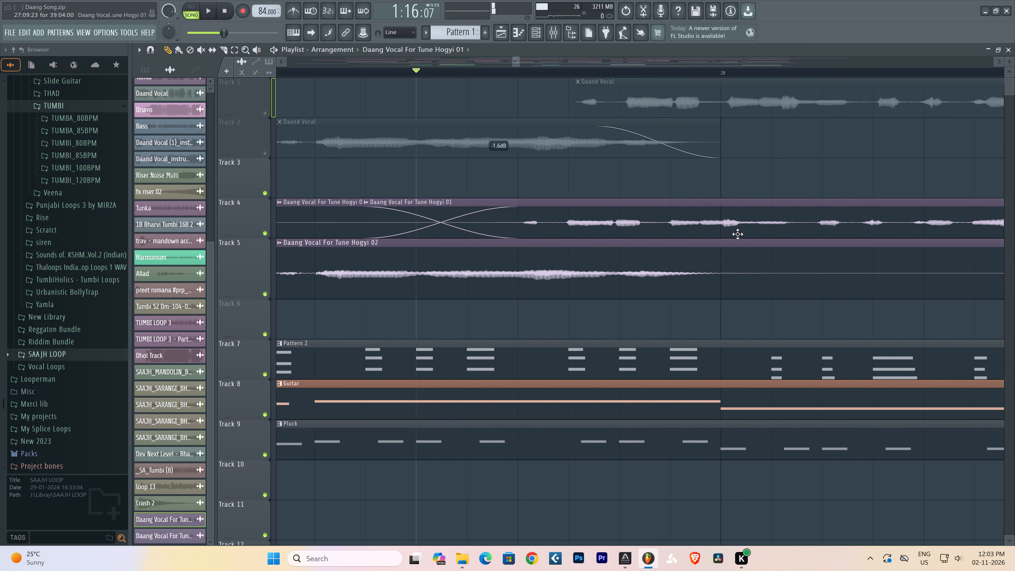
{"action": "left_click_drag", "start_coordinate": [740, 234], "coordinate": [808, 229]}
Unmute Track 1 and trim the facing edges of the two Hogyi 01 clips before bar 28 so they no longer overlap.
{"action": "left_click", "coordinate": [264, 113]}
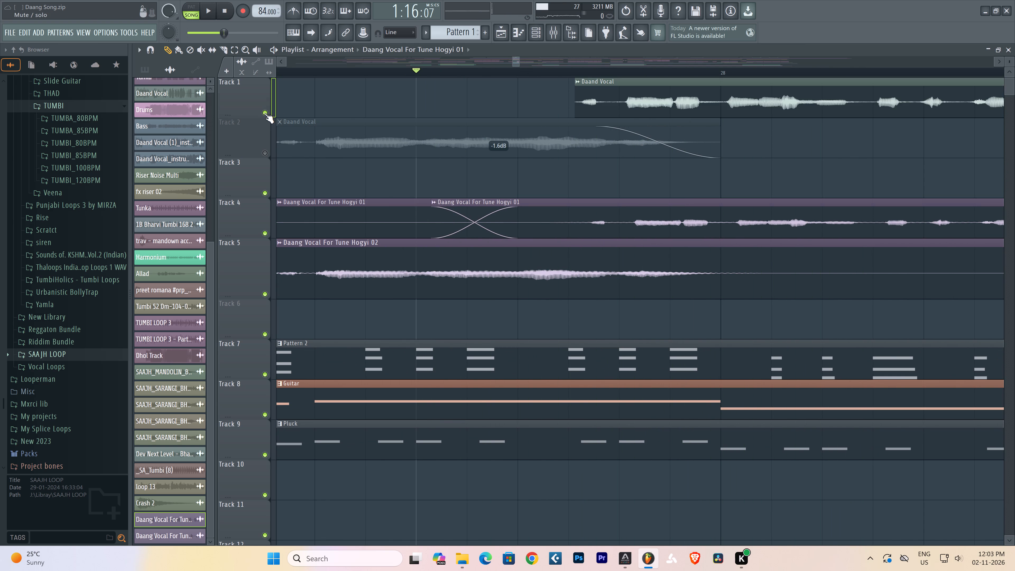
{"action": "right_click", "coordinate": [441, 115]}
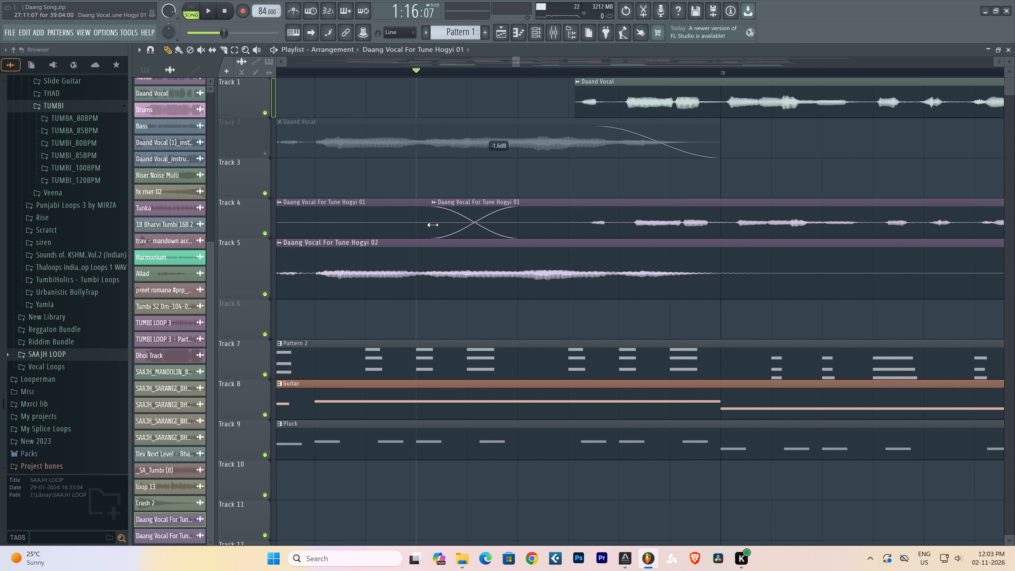
{"action": "left_click_drag", "start_coordinate": [432, 225], "coordinate": [554, 225]}
{"action": "left_click_drag", "start_coordinate": [517, 232], "coordinate": [460, 232]}
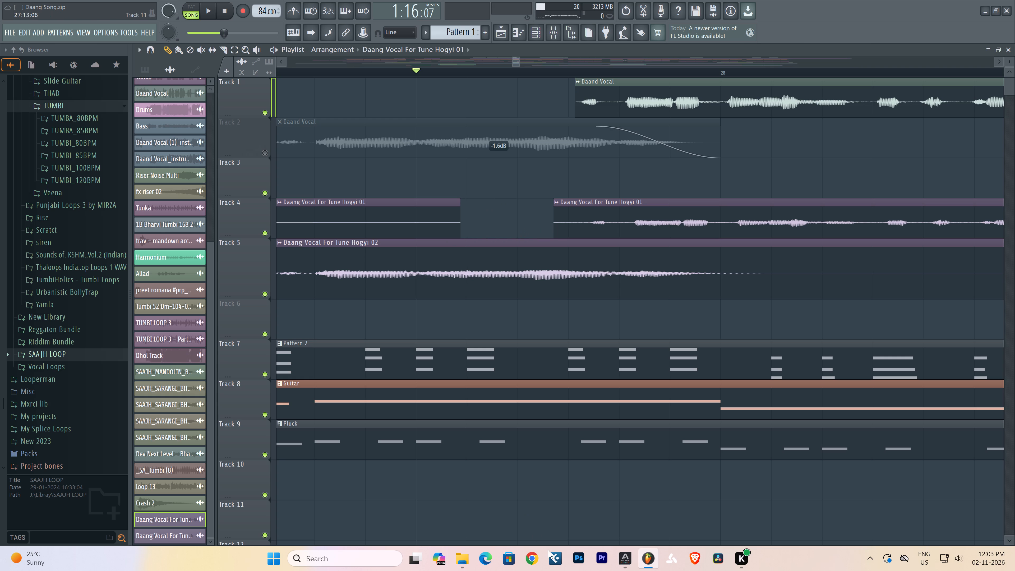
Switch to Apogee Control 2 and set the speaker output level to -28.
{"action": "left_click", "coordinate": [628, 551]}
{"action": "scroll", "coordinate": [928, 487], "scroll_direction": "down", "scroll_amount": 3}
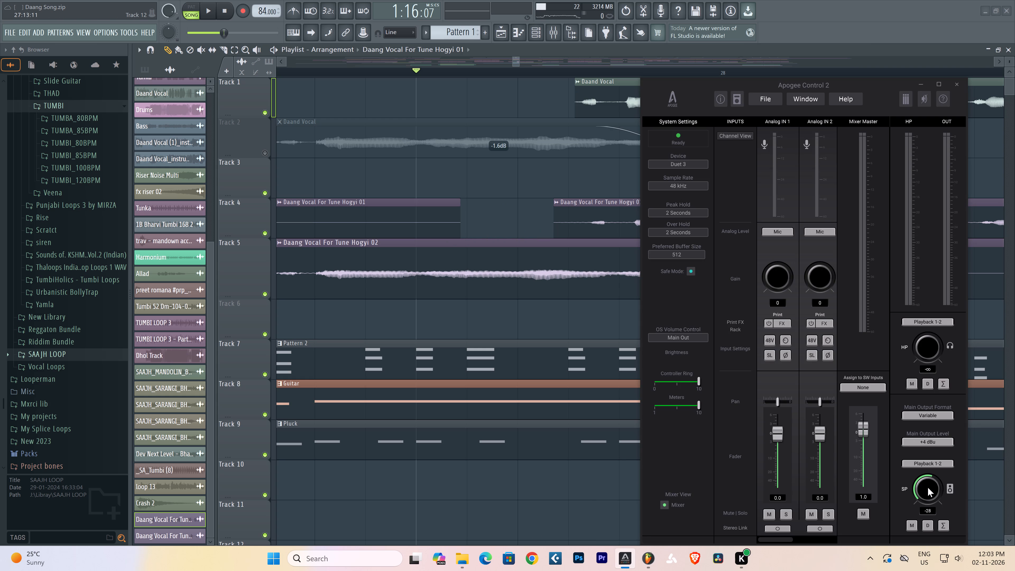
Return to the playlist and play Track 1 and Track 4 soloed in turn to compare the timing of the two vocals.
{"action": "scroll", "coordinate": [928, 487], "scroll_direction": "down", "scroll_amount": 2}
{"action": "right_click", "coordinate": [525, 174]}
{"action": "key", "text": "space"}
{"action": "key", "text": "space"}
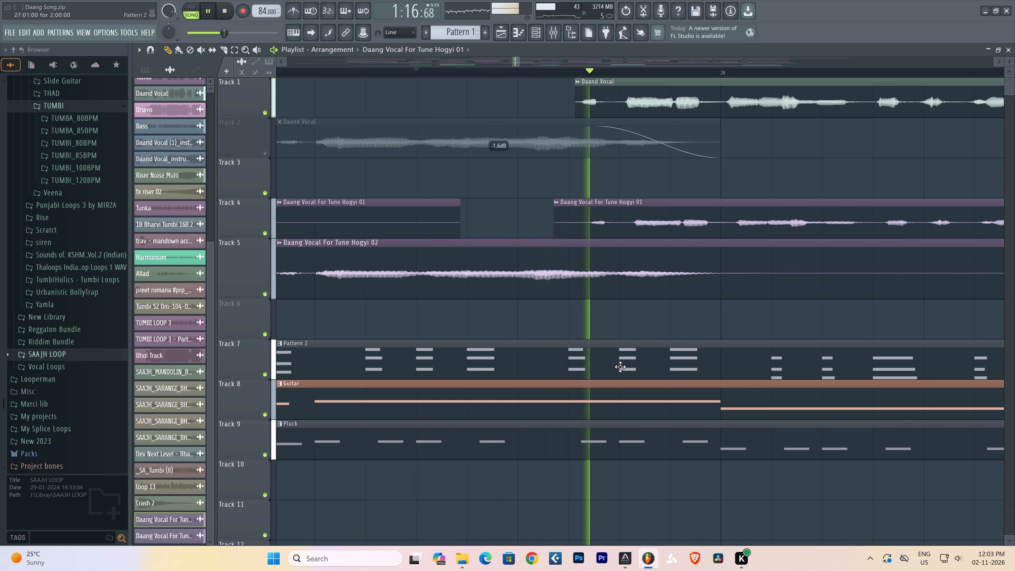
{"action": "right_click", "coordinate": [265, 110]}
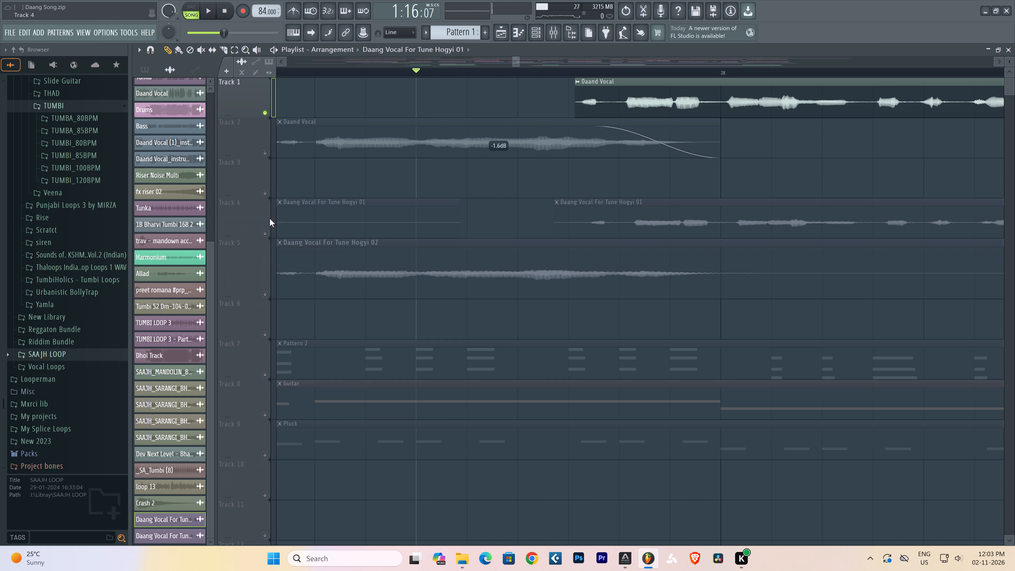
{"action": "key", "text": "space"}
{"action": "key", "text": "space"}
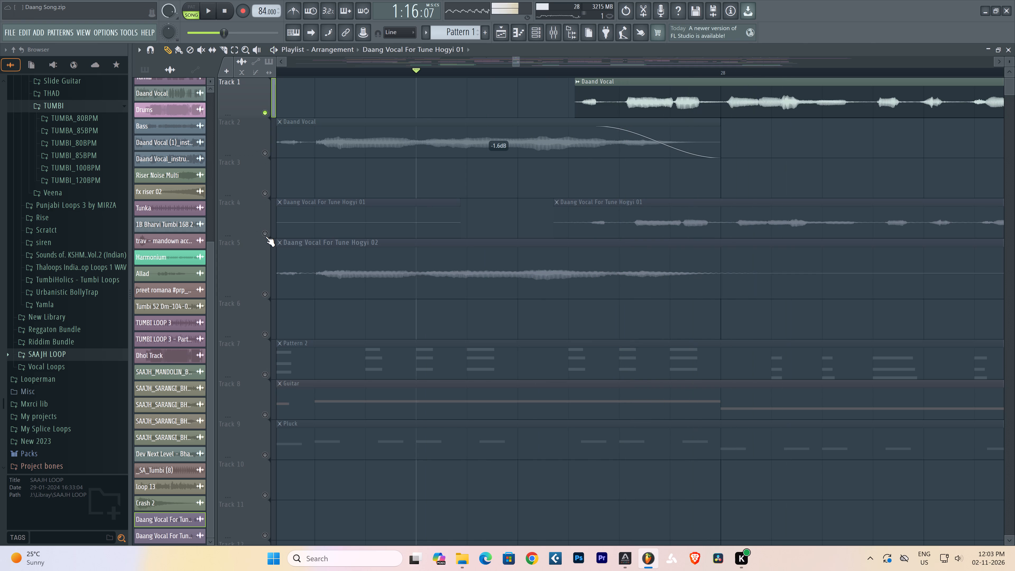
{"action": "right_click", "coordinate": [265, 236]}
{"action": "key", "text": "space"}
{"action": "key", "text": "space"}
Move the Hogyi 01 clip before bar 28 slightly earlier to start at 27:13:11 and play it soloed.
{"action": "left_click_drag", "start_coordinate": [716, 224], "coordinate": [705, 224]}
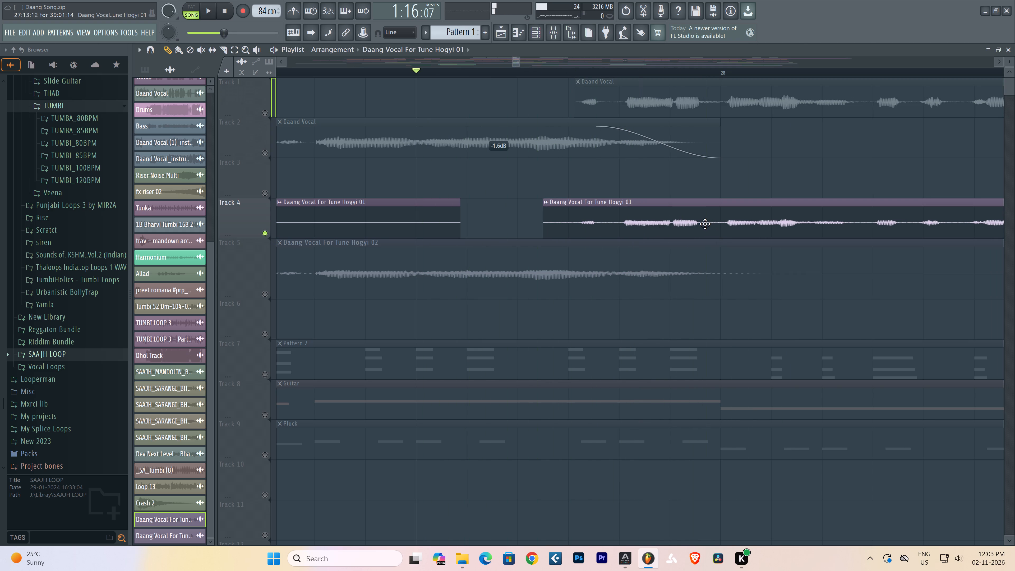
{"action": "left_click_drag", "start_coordinate": [705, 224], "coordinate": [704, 225]}
{"action": "key", "text": "space"}
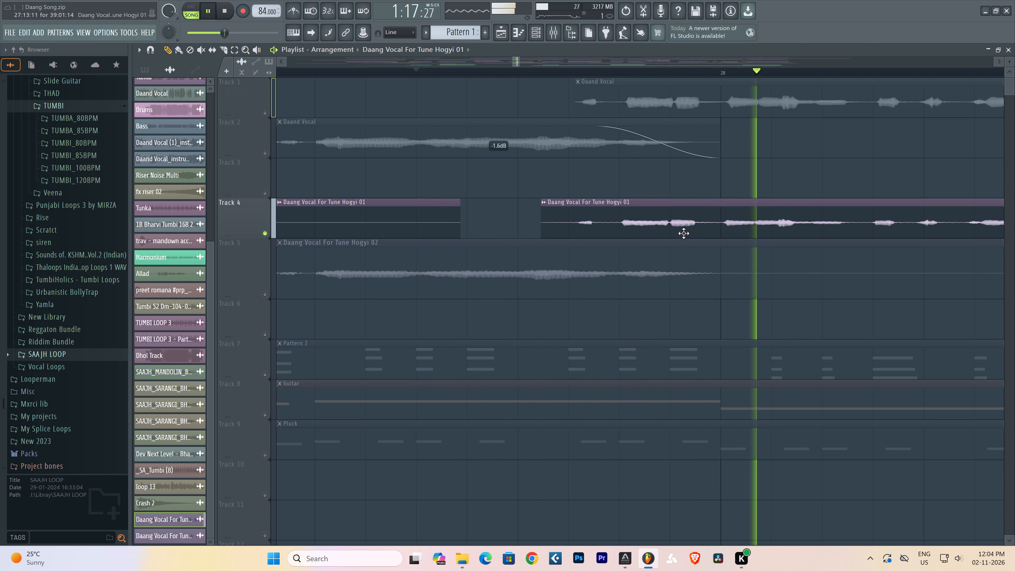
{"action": "key", "text": "space"}
Bring all tracks back from solo with Tracks 1 and 2 muted and play the mix.
{"action": "right_click", "coordinate": [267, 232]}
{"action": "right_click", "coordinate": [267, 232]}
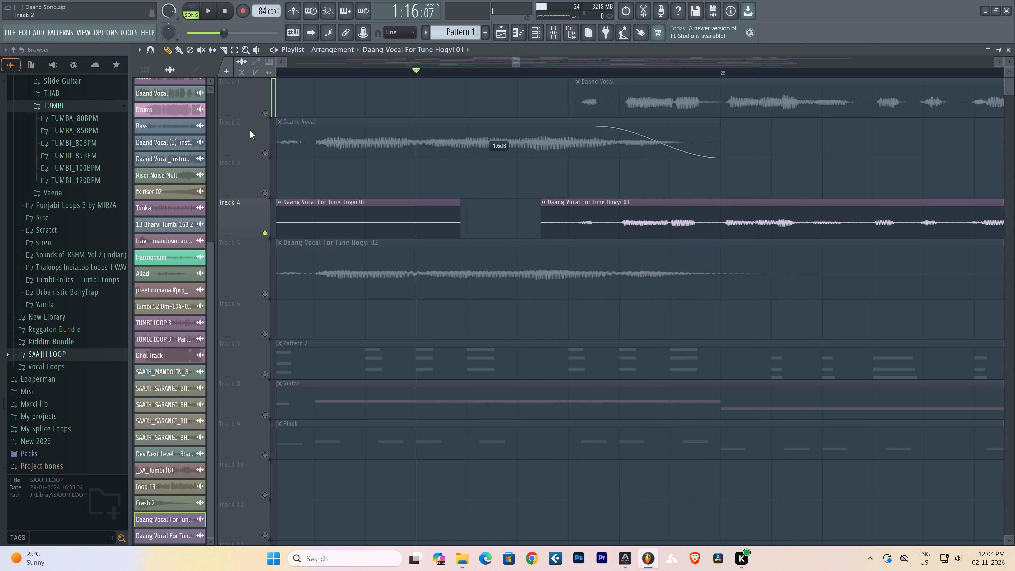
{"action": "right_click", "coordinate": [261, 110]}
{"action": "right_click", "coordinate": [262, 110]}
{"action": "left_click", "coordinate": [262, 110]}
{"action": "left_click", "coordinate": [260, 147]}
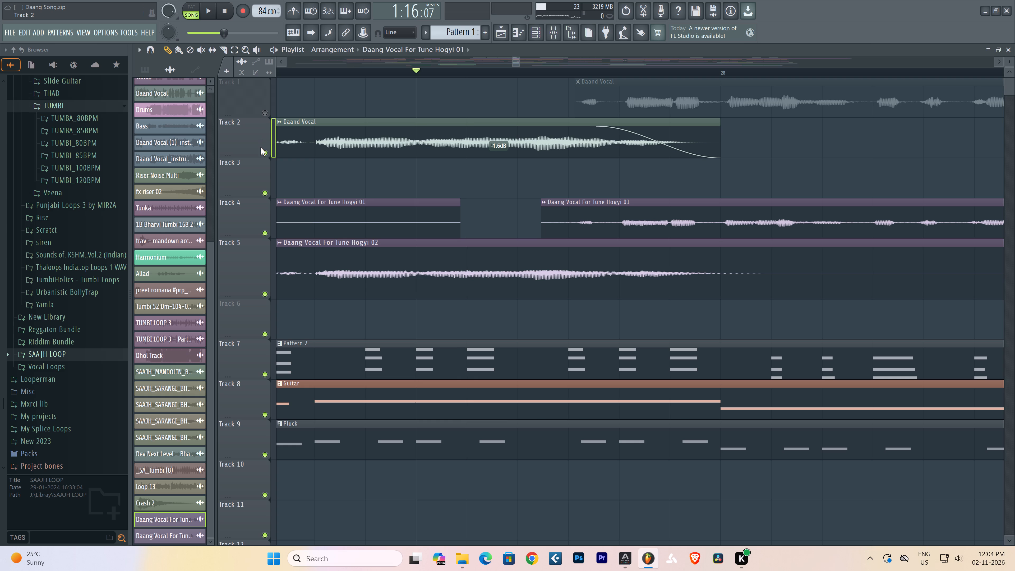
{"action": "key", "text": "space"}
{"action": "key", "text": "space"}
{"action": "left_click", "coordinate": [266, 152]}
{"action": "key", "text": "space"}
Slice the Hogyi 02 clip on Track 5 around its phrase after bar 30, removing the silent section before it, and restart playback.
{"action": "scroll", "coordinate": [454, 72], "scroll_direction": "down", "scroll_amount": 1}
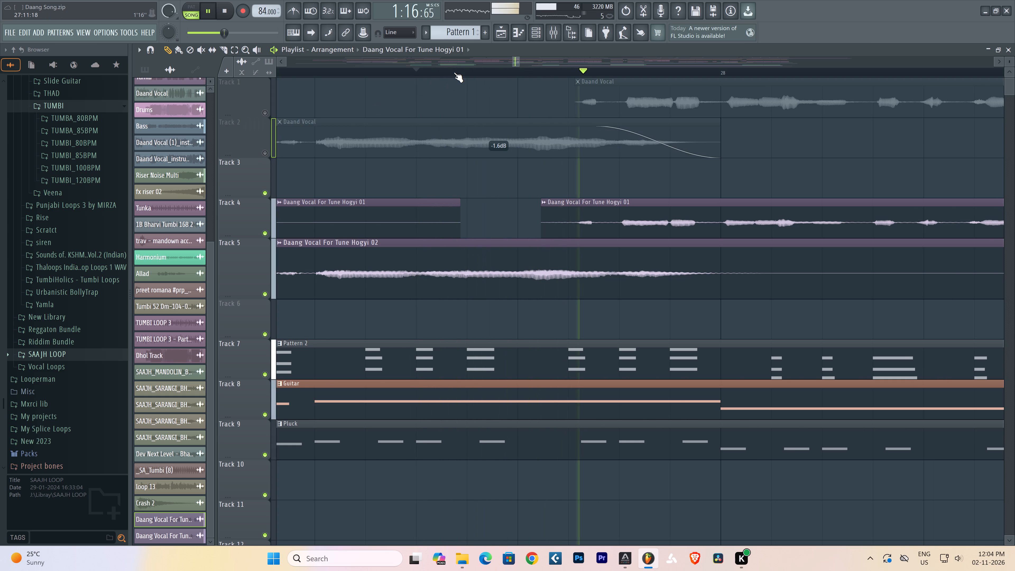
{"action": "scroll", "coordinate": [454, 72], "scroll_direction": "down", "scroll_amount": 6}
{"action": "scroll", "coordinate": [454, 72], "scroll_direction": "up", "scroll_amount": 1}
{"action": "scroll", "coordinate": [454, 72], "scroll_direction": "down", "scroll_amount": 5}
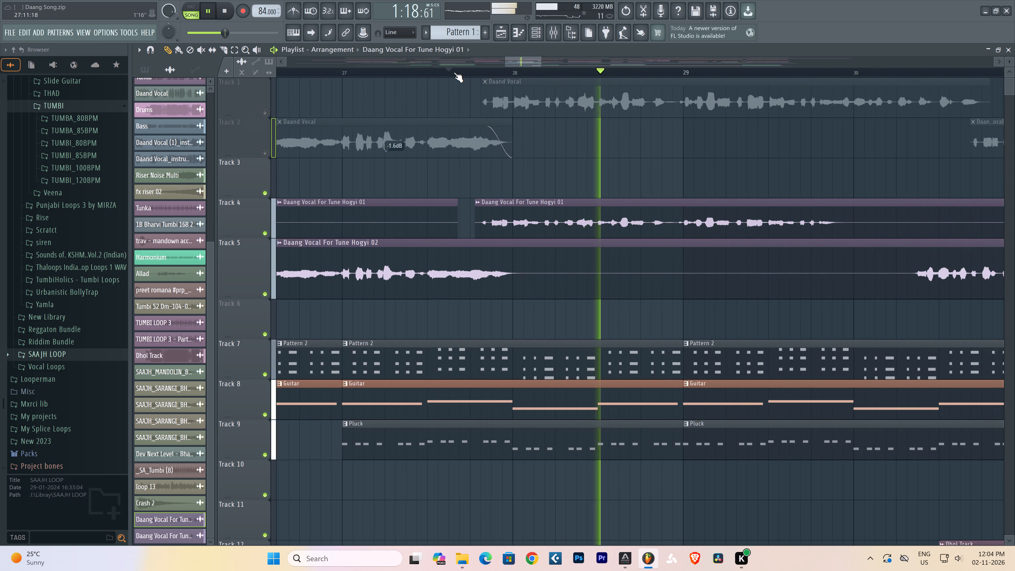
{"action": "scroll", "coordinate": [454, 72], "scroll_direction": "down", "scroll_amount": 4}
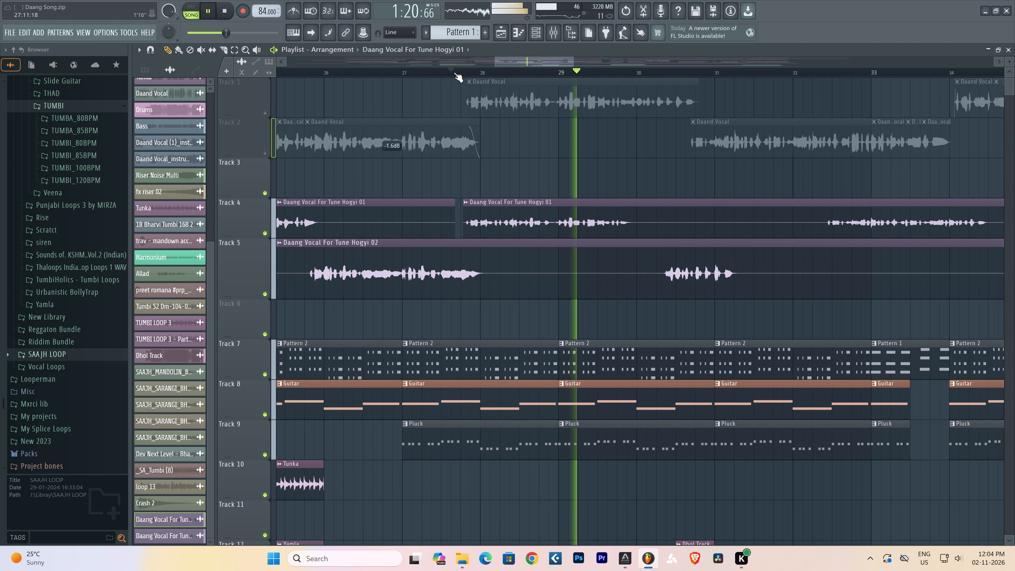
{"action": "left_click", "coordinate": [227, 49]}
{"action": "left_click", "coordinate": [615, 278]}
{"action": "right_click_drag", "start_coordinate": [654, 279], "coordinate": [657, 280]}
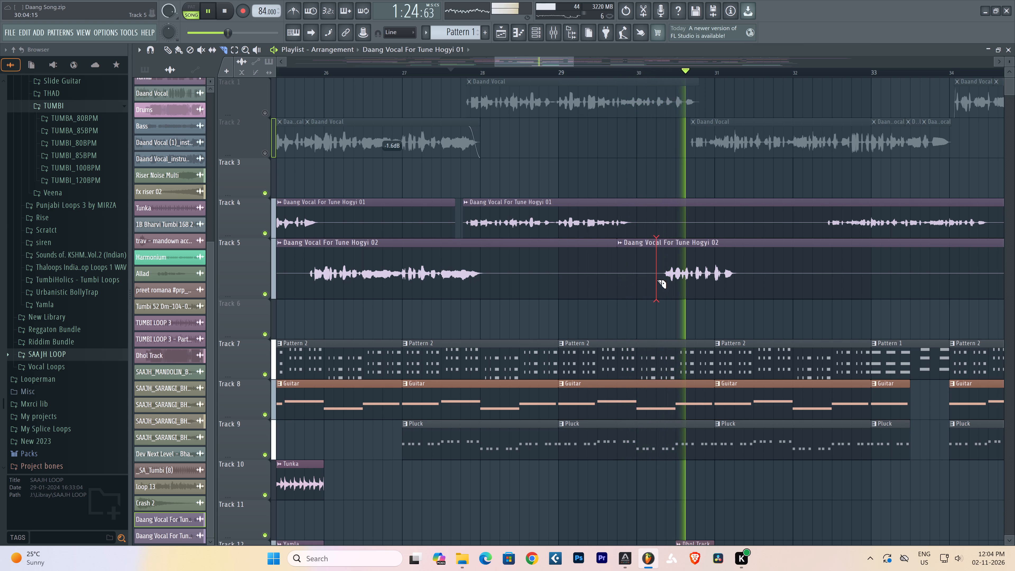
{"action": "right_click_drag", "start_coordinate": [657, 280], "coordinate": [658, 280]}
{"action": "left_click", "coordinate": [739, 274]}
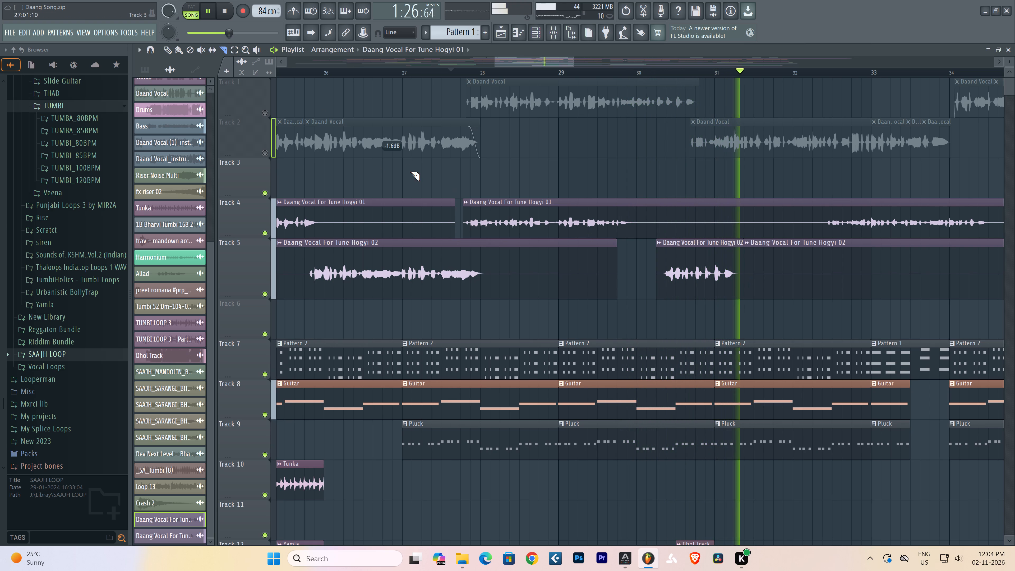
{"action": "key", "text": "space"}
{"action": "key", "text": "space"}
Slice away the silent sections of Hogyi 01 after bar 26 and between bars 30 and 32, and of Hogyi 02 just after bar 28.
{"action": "left_click", "coordinate": [636, 226]}
{"action": "right_click", "coordinate": [820, 222]}
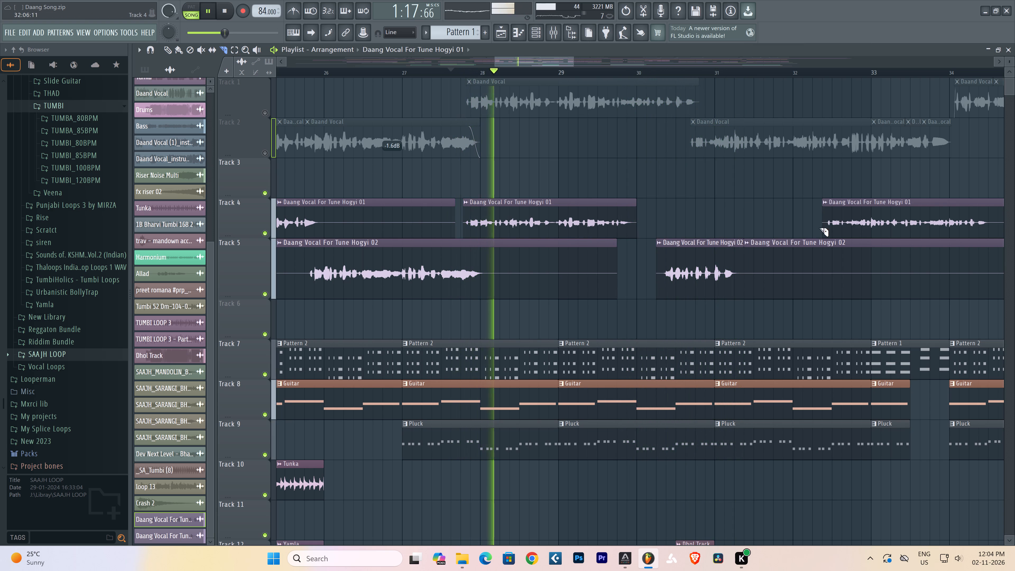
{"action": "right_click_drag", "start_coordinate": [521, 277], "coordinate": [491, 279]}
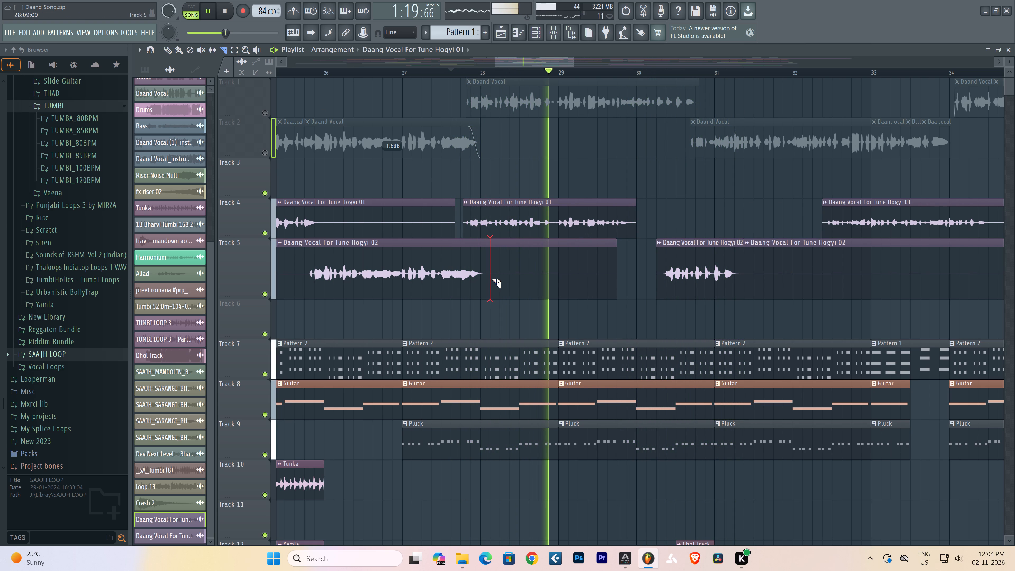
{"action": "right_click_drag", "start_coordinate": [491, 279], "coordinate": [493, 278]}
{"action": "right_click", "coordinate": [329, 223]}
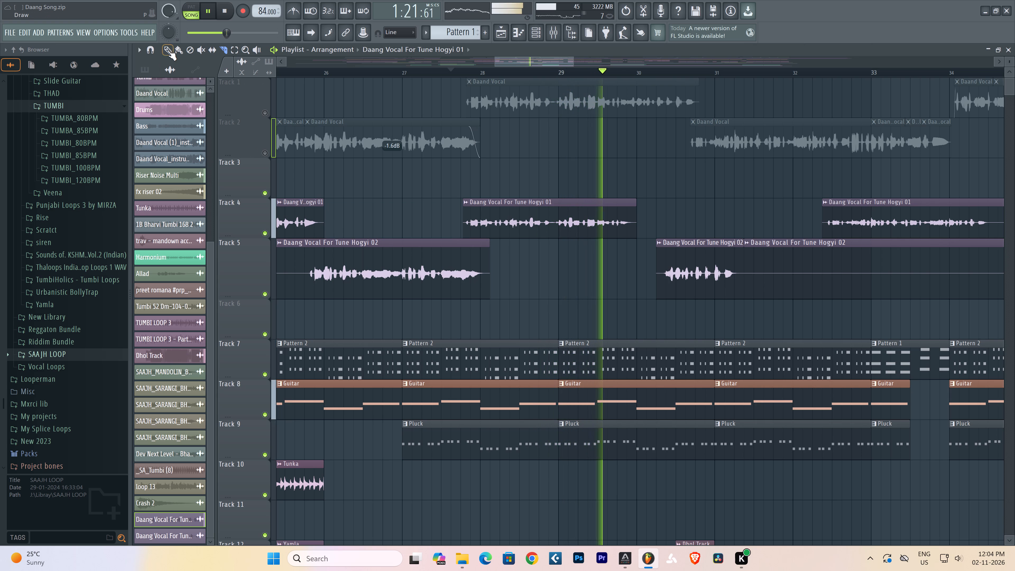
{"action": "key", "text": "space"}
{"action": "key", "text": "space"}
{"action": "left_click_drag", "start_coordinate": [738, 282], "coordinate": [738, 282]}
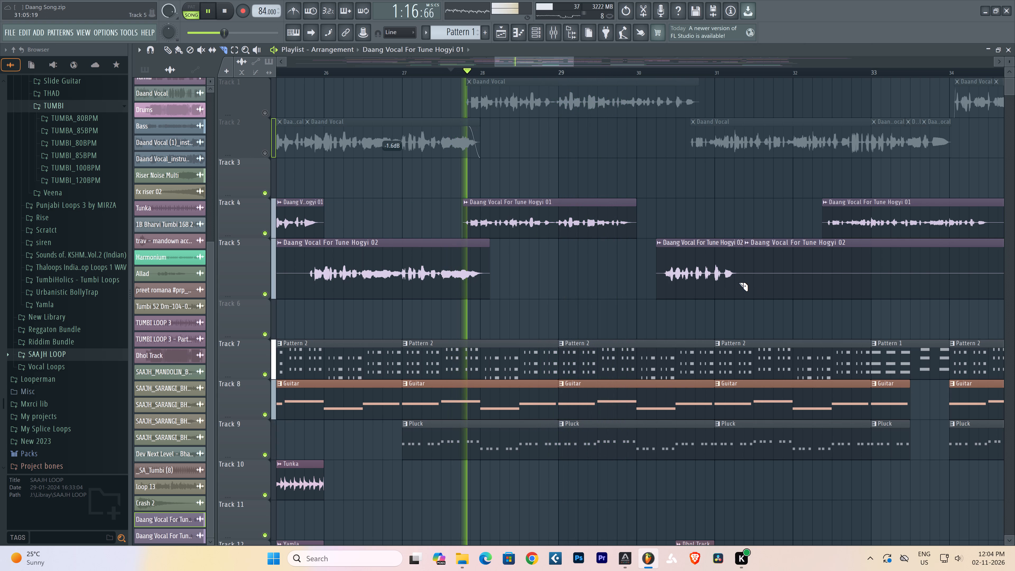
{"action": "left_click_drag", "start_coordinate": [738, 282], "coordinate": [741, 281]}
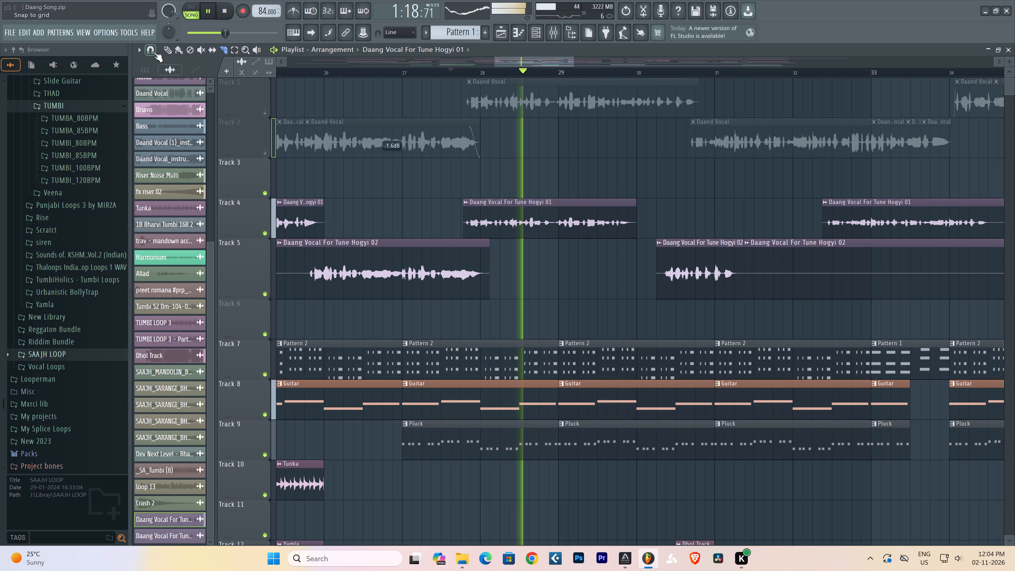
Move the isolated Hogyi 02 phrase earlier in stages, by ear, until its clip starts one beat before bar 30.
{"action": "left_click", "coordinate": [164, 50]}
{"action": "left_click_drag", "start_coordinate": [705, 275], "coordinate": [671, 270]}
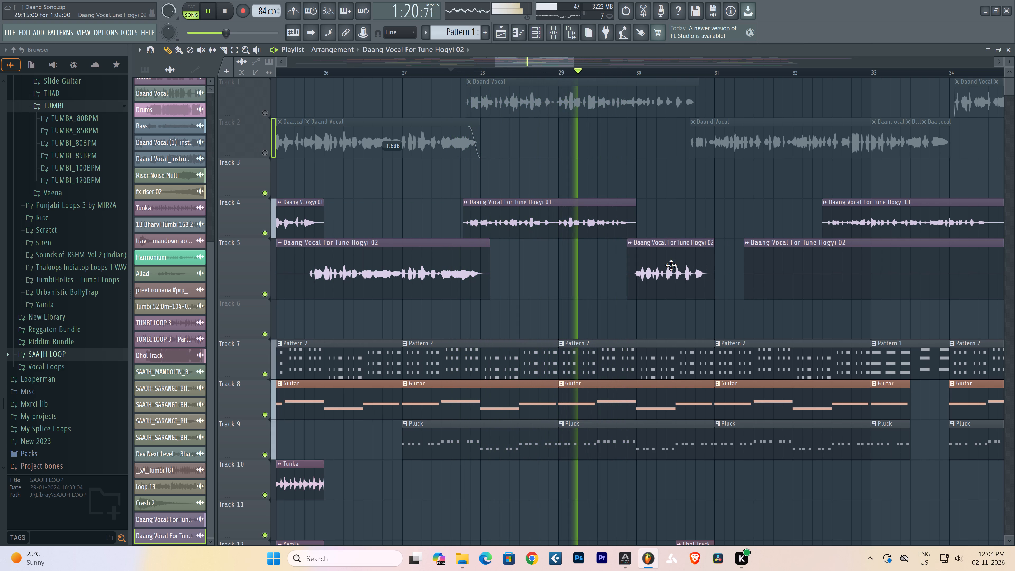
{"action": "scroll", "coordinate": [633, 73], "scroll_direction": "up", "scroll_amount": 8}
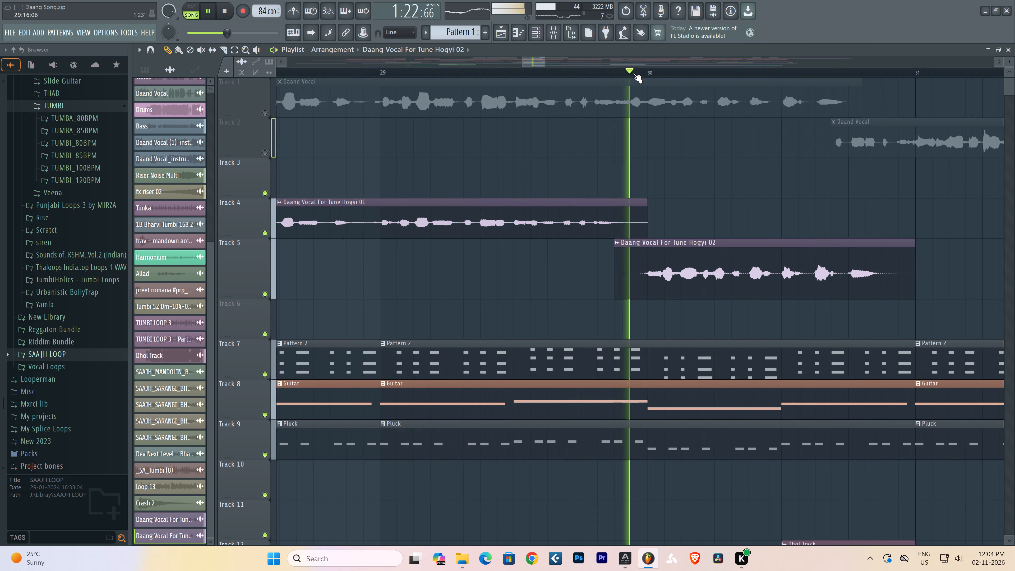
{"action": "key", "text": "space"}
{"action": "key", "text": "space"}
{"action": "left_click_drag", "start_coordinate": [736, 277], "coordinate": [715, 279]}
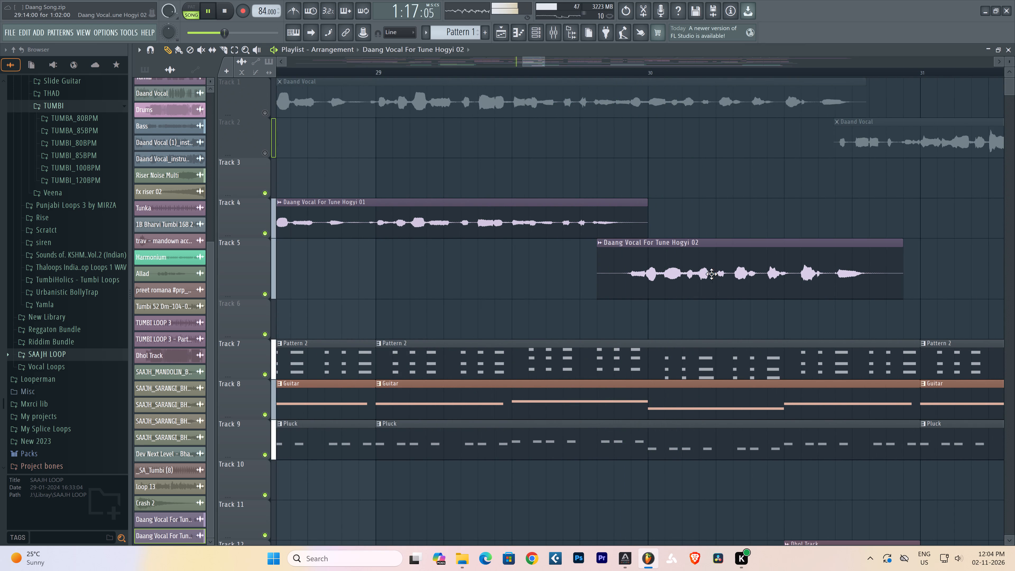
{"action": "left_click", "coordinate": [526, 76]}
{"action": "scroll", "coordinate": [528, 76], "scroll_direction": "up", "scroll_amount": 3}
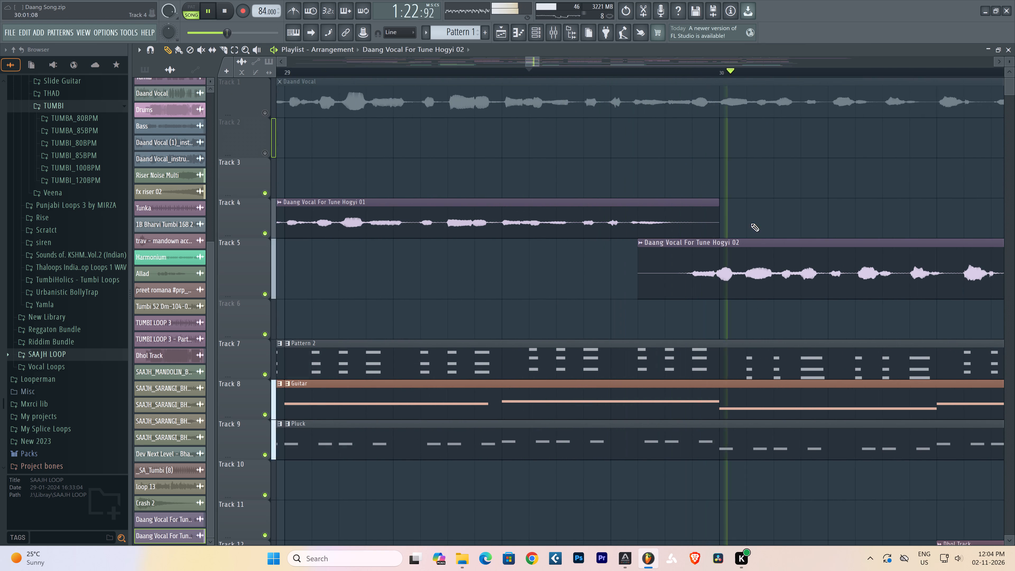
{"action": "key", "text": "space"}
{"action": "key", "text": "space"}
{"action": "left_click_drag", "start_coordinate": [826, 261], "coordinate": [809, 268]}
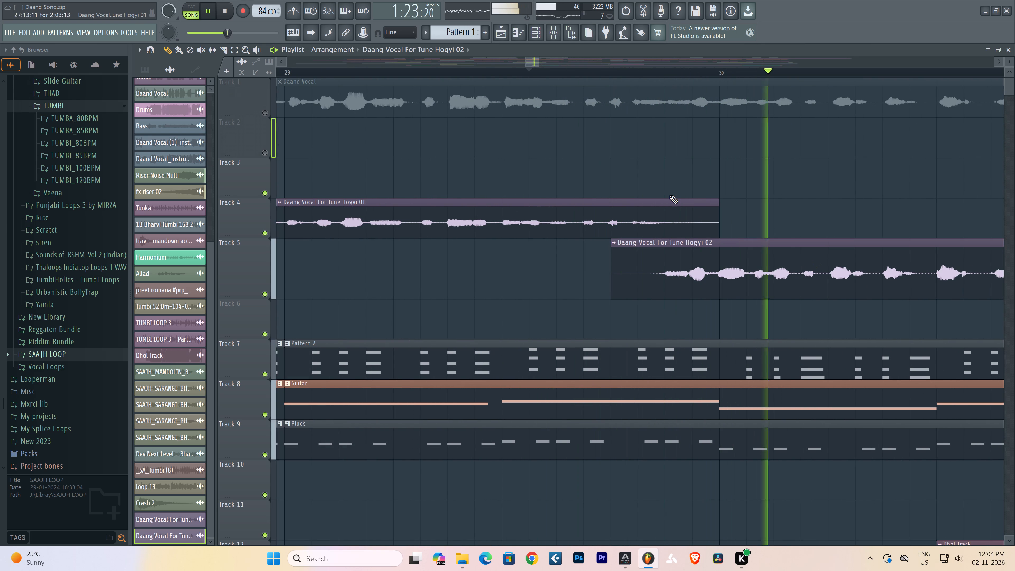
Trim the silent start of the remaining Hogyi 02 clip up to about the middle of bar 34, just before its next phrase.
{"action": "scroll", "coordinate": [553, 76], "scroll_direction": "down", "scroll_amount": 3}
{"action": "scroll", "coordinate": [553, 76], "scroll_direction": "up", "scroll_amount": 1}
{"action": "scroll", "coordinate": [553, 76], "scroll_direction": "down", "scroll_amount": 2}
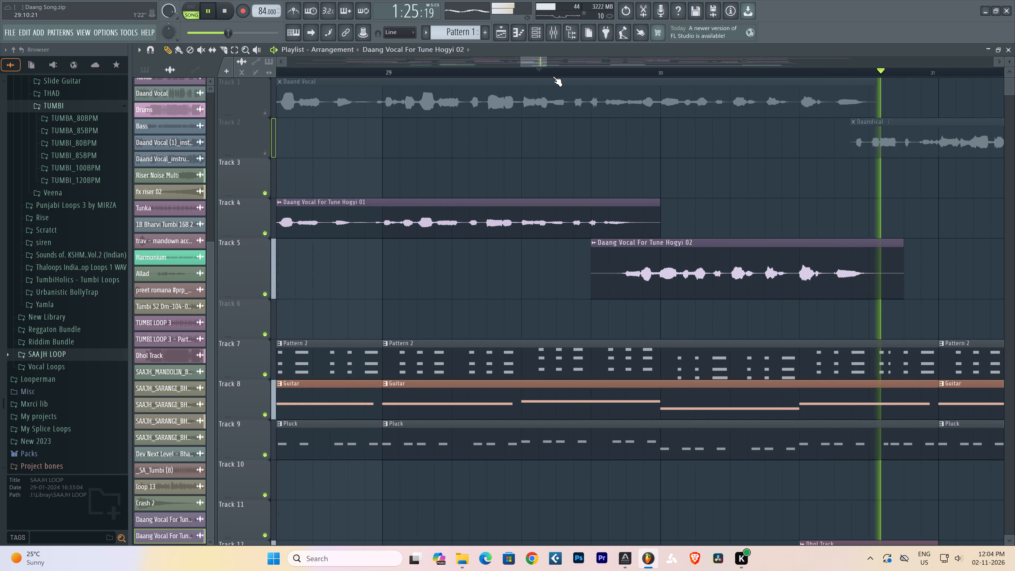
{"action": "scroll", "coordinate": [553, 76], "scroll_direction": "down", "scroll_amount": 9}
{"action": "scroll", "coordinate": [553, 76], "scroll_direction": "up", "scroll_amount": 1}
{"action": "scroll", "coordinate": [553, 76], "scroll_direction": "down", "scroll_amount": 2}
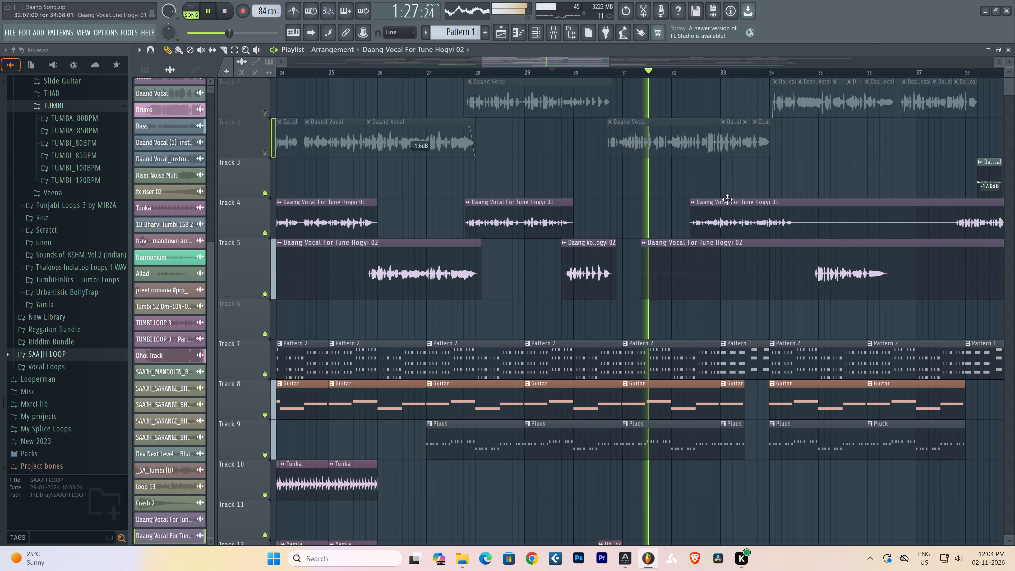
{"action": "left_click_drag", "start_coordinate": [812, 207], "coordinate": [787, 278], "text": "ctrl"}
{"action": "right_click", "coordinate": [711, 321]}
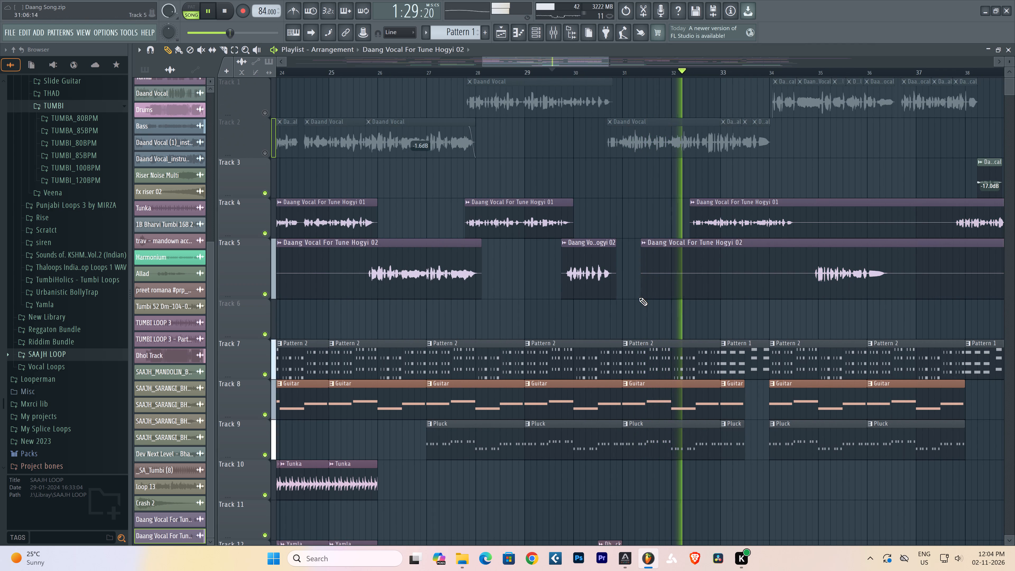
{"action": "key", "text": "space"}
{"action": "key", "text": "space"}
{"action": "left_click_drag", "start_coordinate": [643, 295], "coordinate": [798, 297]}
Select the remaining Hogyi 01 and Hogyi 02 clips and move them earlier together, aligning Hogyi 01 with the Track 2 vocal after bar 30.
{"action": "left_click_drag", "start_coordinate": [848, 194], "coordinate": [810, 267], "text": "ctrl"}
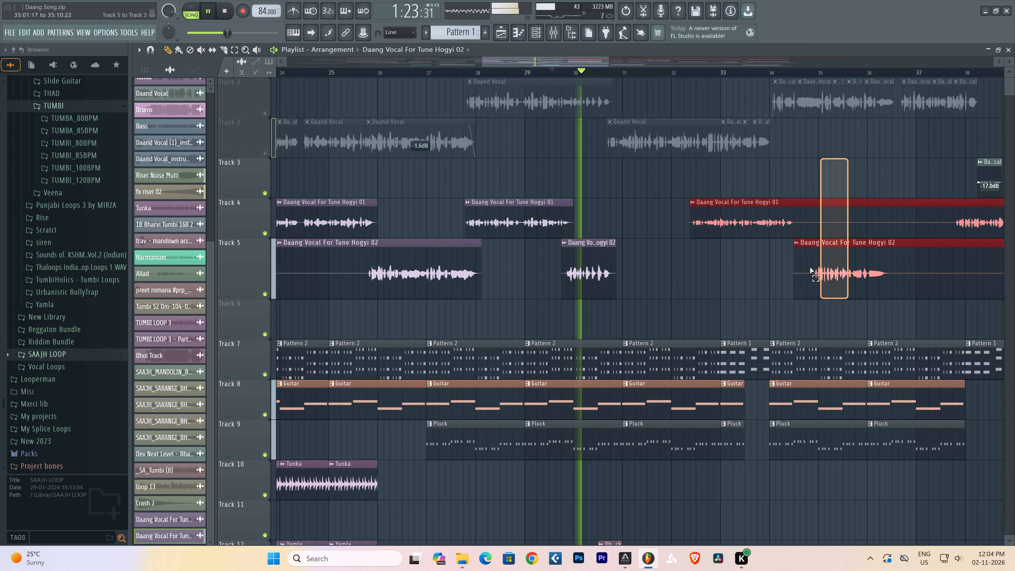
{"action": "left_click_drag", "start_coordinate": [810, 267], "coordinate": [796, 290], "text": "ctrl"}
{"action": "left_click_drag", "start_coordinate": [801, 220], "coordinate": [714, 227]}
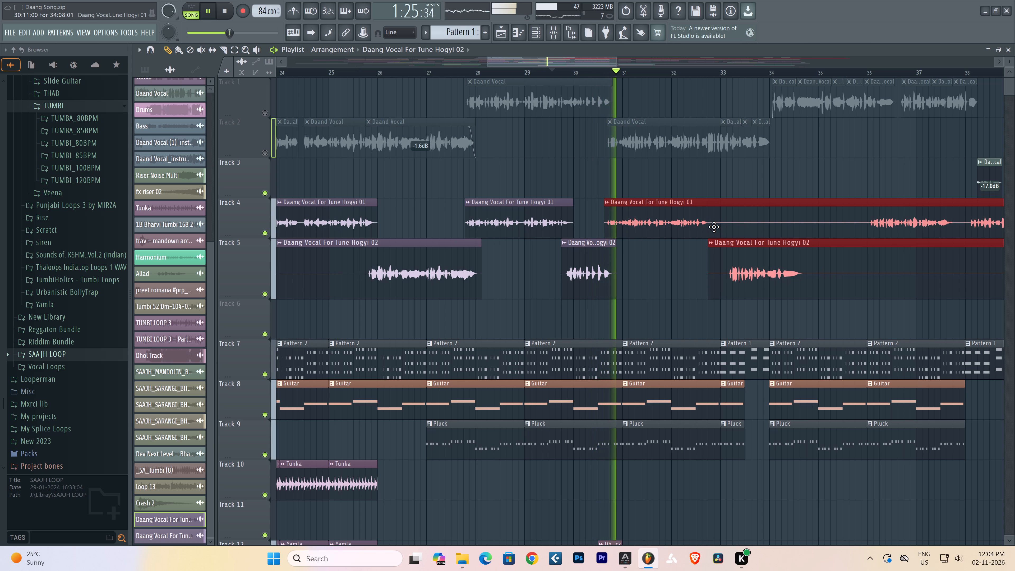
{"action": "right_click", "coordinate": [699, 263]}
{"action": "left_click", "coordinate": [790, 286]}
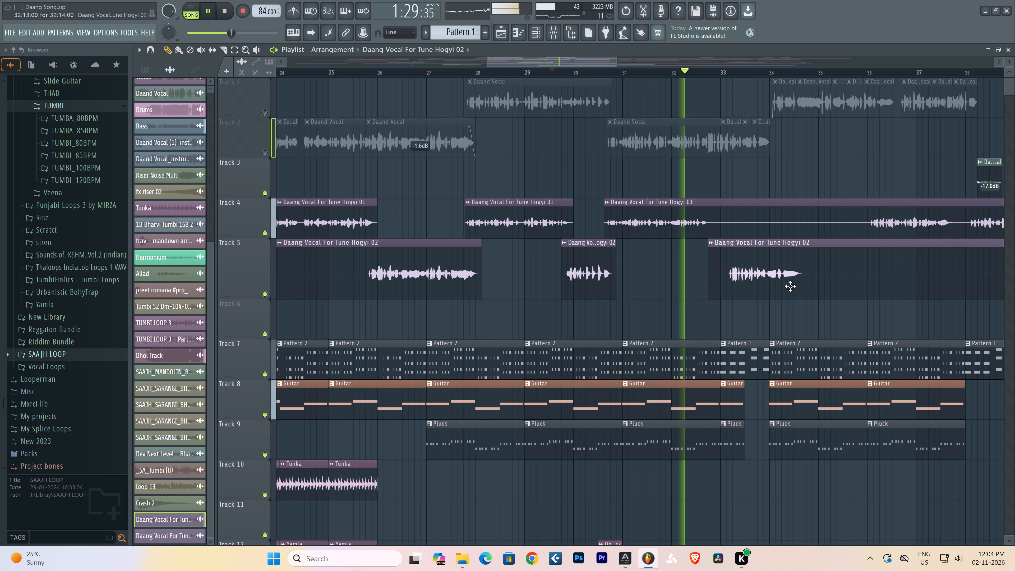
Move the last Hogyi 02 clip on Track 5 earlier to start at 32:05:00 and play from there.
{"action": "left_click_drag", "start_coordinate": [790, 286], "coordinate": [769, 287]}
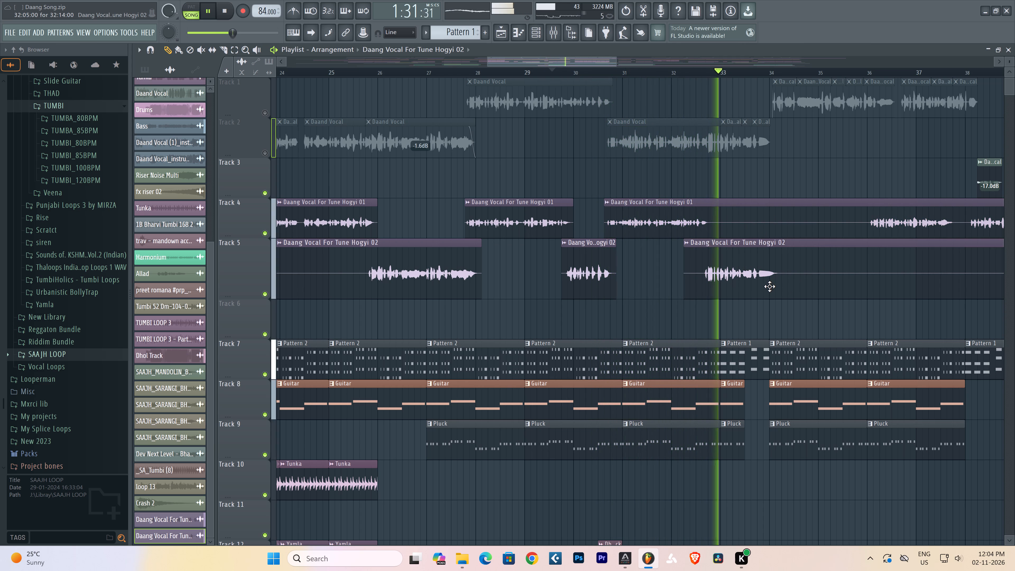
{"action": "scroll", "coordinate": [717, 73], "scroll_direction": "up", "scroll_amount": 9}
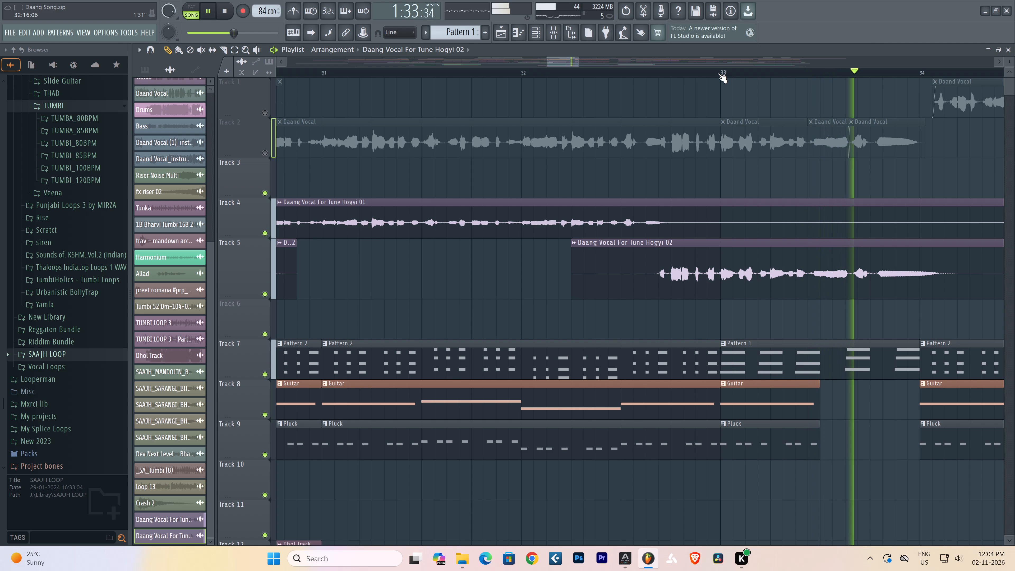
{"action": "left_click", "coordinate": [572, 73]}
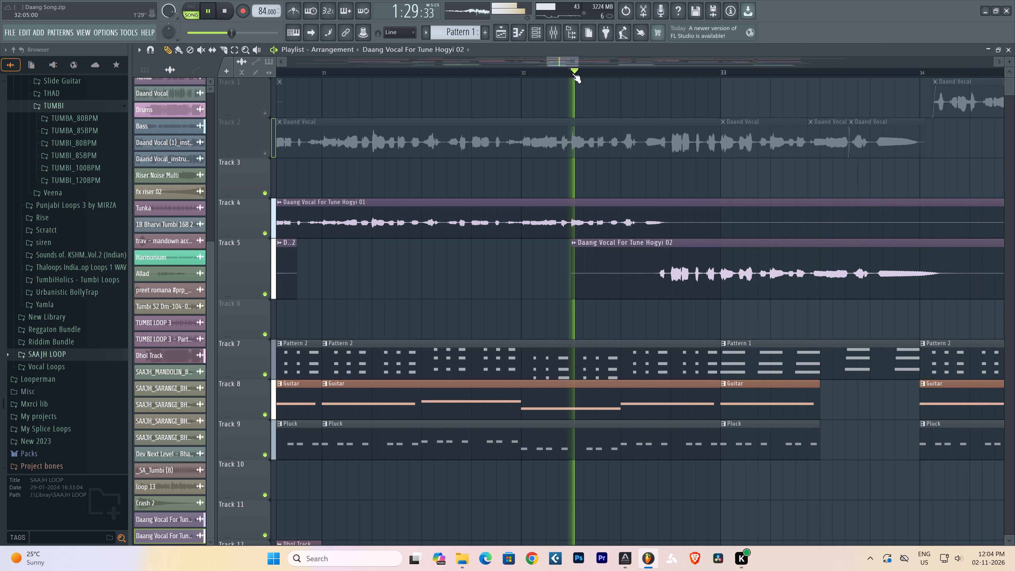
{"action": "scroll", "coordinate": [572, 73], "scroll_direction": "up", "scroll_amount": 4}
{"action": "scroll", "coordinate": [572, 73], "scroll_direction": "down", "scroll_amount": 2}
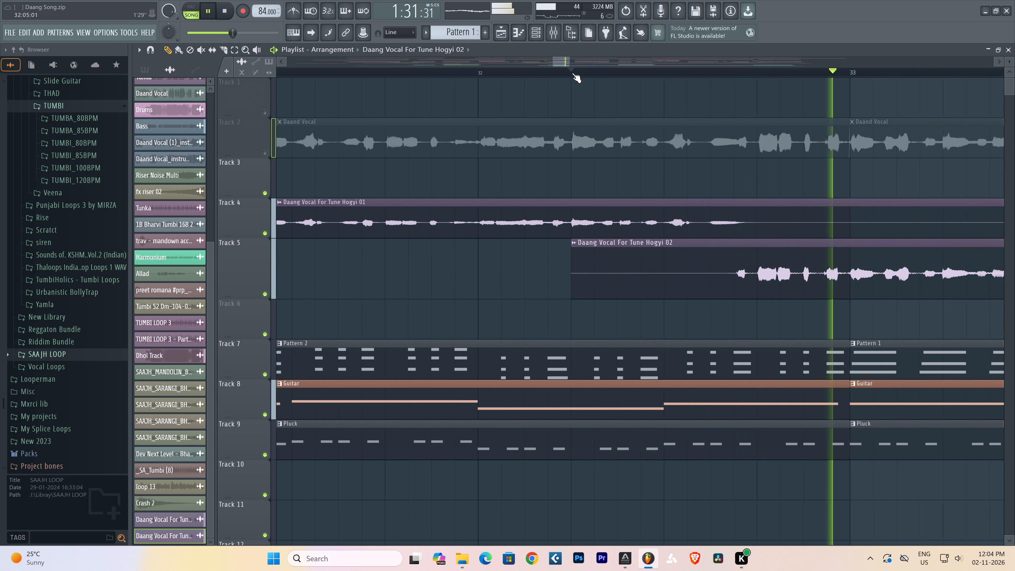
{"action": "scroll", "coordinate": [572, 73], "scroll_direction": "down", "scroll_amount": 4}
{"action": "scroll", "coordinate": [572, 73], "scroll_direction": "up", "scroll_amount": 1}
{"action": "scroll", "coordinate": [572, 73], "scroll_direction": "down", "scroll_amount": 4}
Toggle Track 2's mute during playback to compare with the original vocal, leaving Track 2 unmuted.
{"action": "left_click", "coordinate": [264, 150]}
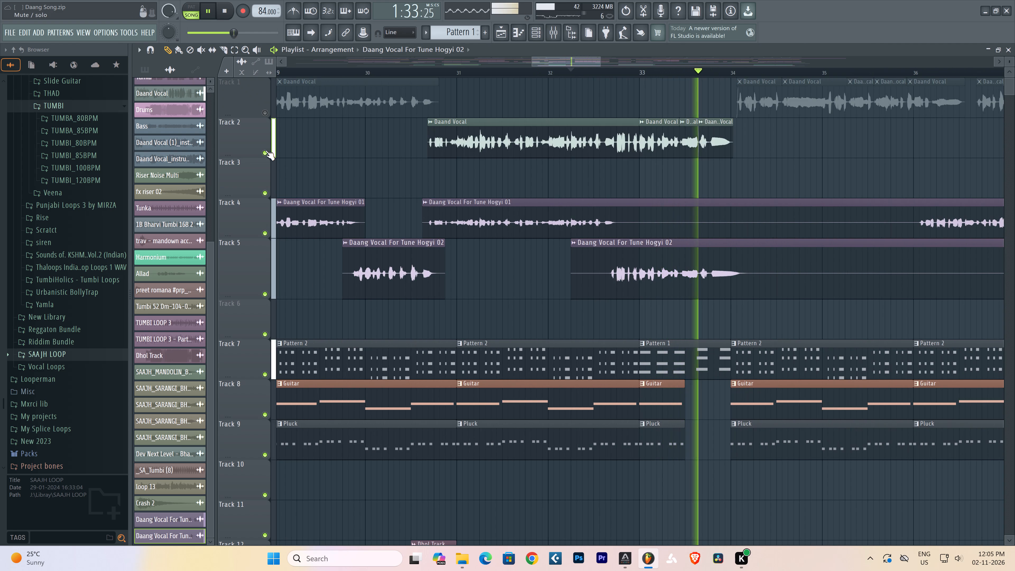
{"action": "left_click", "coordinate": [266, 150]}
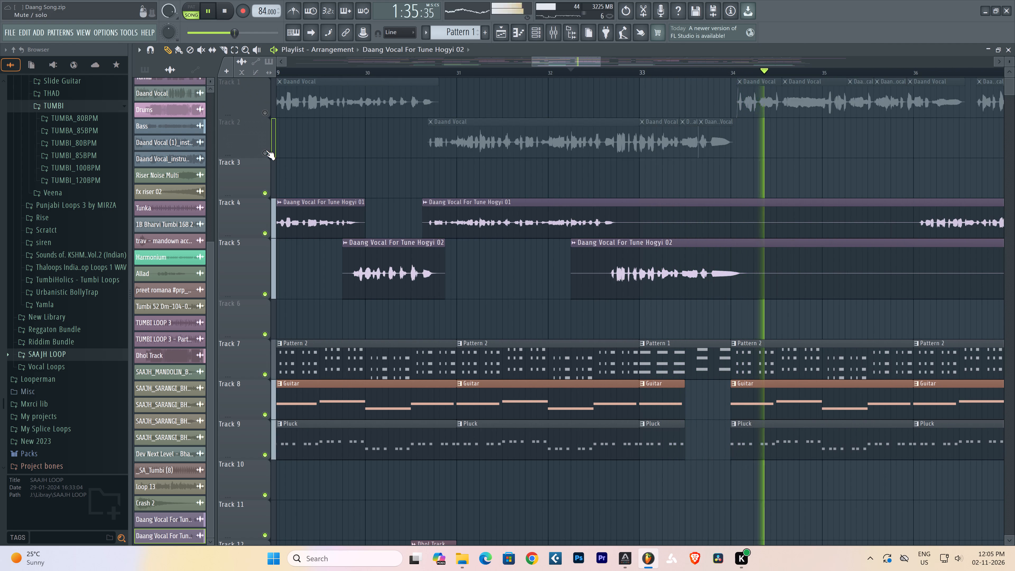
{"action": "left_click", "coordinate": [266, 150]}
{"action": "scroll", "coordinate": [453, 77], "scroll_direction": "down", "scroll_amount": 4}
{"action": "scroll", "coordinate": [453, 77], "scroll_direction": "up", "scroll_amount": 1}
{"action": "scroll", "coordinate": [453, 77], "scroll_direction": "down", "scroll_amount": 1}
{"action": "scroll", "coordinate": [453, 77], "scroll_direction": "up", "scroll_amount": 1}
{"action": "scroll", "coordinate": [453, 77], "scroll_direction": "down", "scroll_amount": 4}
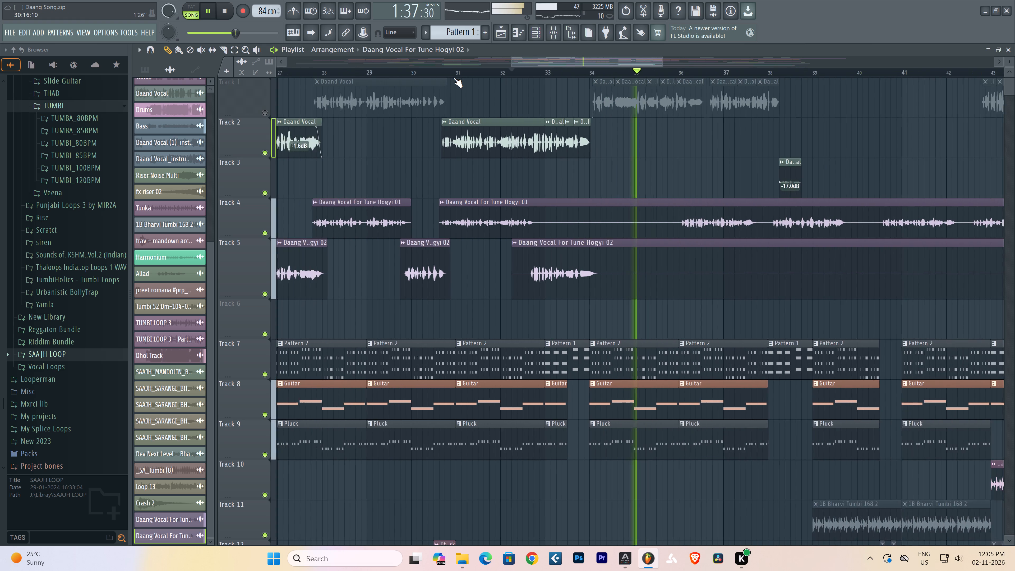
{"action": "scroll", "coordinate": [453, 77], "scroll_direction": "down", "scroll_amount": 6}
{"action": "scroll", "coordinate": [453, 77], "scroll_direction": "up", "scroll_amount": 2}
{"action": "scroll", "coordinate": [453, 77], "scroll_direction": "down", "scroll_amount": 1}
{"action": "scroll", "coordinate": [483, 71], "scroll_direction": "down", "scroll_amount": 2}
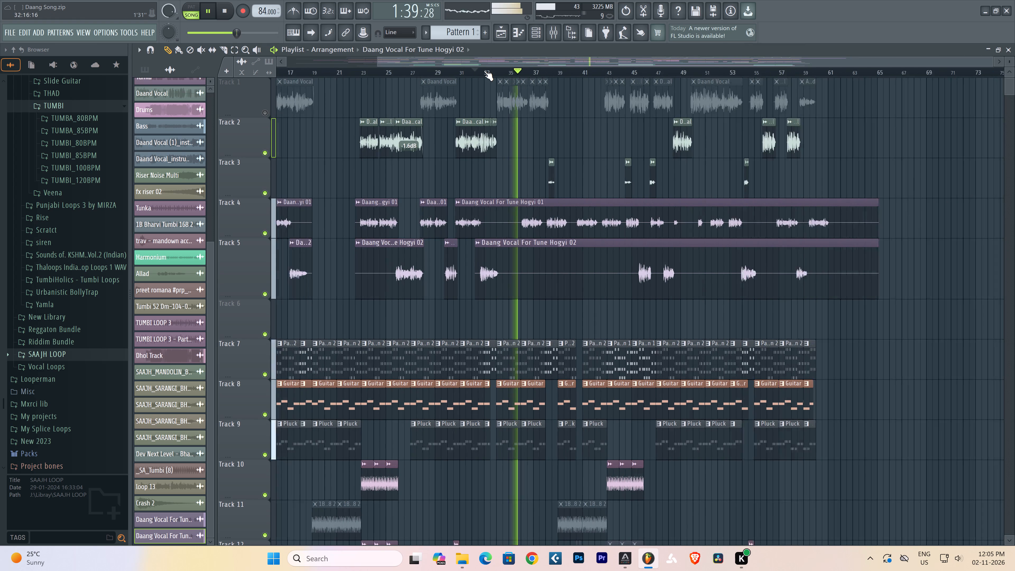
{"action": "scroll", "coordinate": [484, 71], "scroll_direction": "down", "scroll_amount": 2}
{"action": "scroll", "coordinate": [484, 71], "scroll_direction": "up", "scroll_amount": 1}
Stop playback and save the project.
{"action": "key", "text": "space"}
{"action": "key", "text": "ctrl+s"}
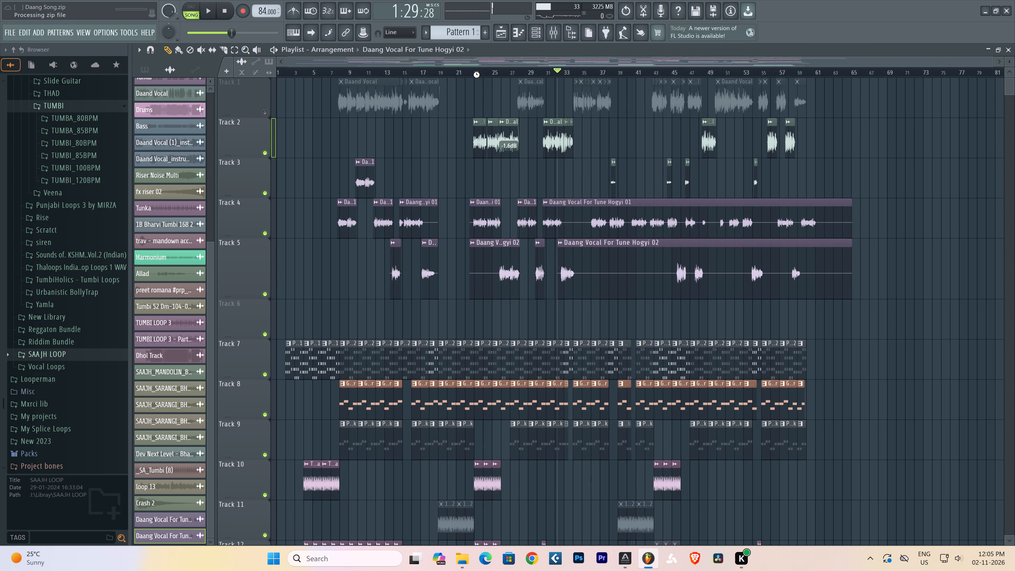